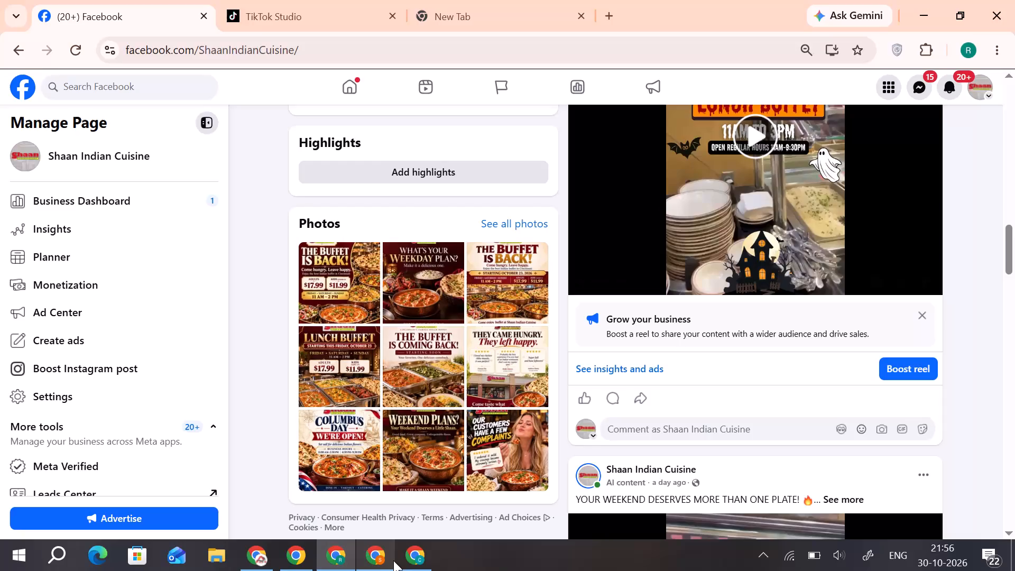
Switch to the browser profile showing the TikTok Studio content page and look through its list of published posts.
{"action": "left_click", "coordinate": [390, 558]}
{"action": "left_click", "coordinate": [421, 556]}
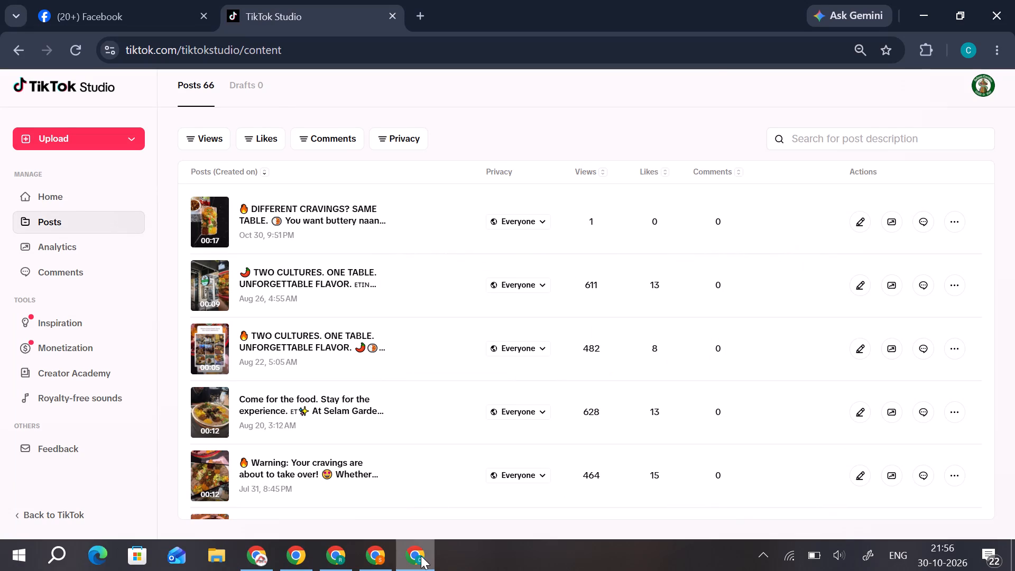
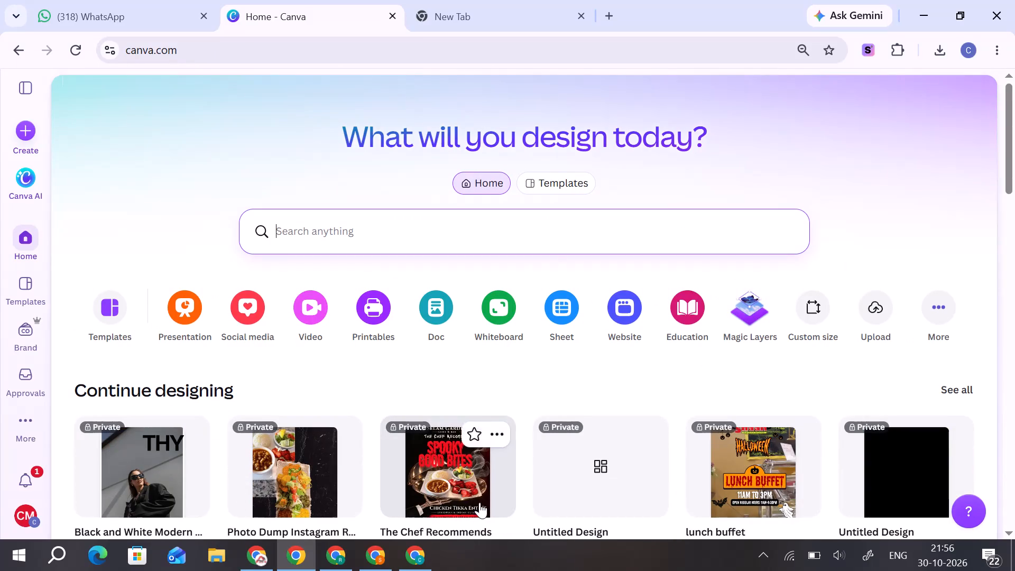
Look over the recent designs on the Canva home page, and browse the recently viewed and suggested designs in the template gallery.
{"action": "left_click_drag", "start_coordinate": [1005, 138], "coordinate": [1009, 155]}
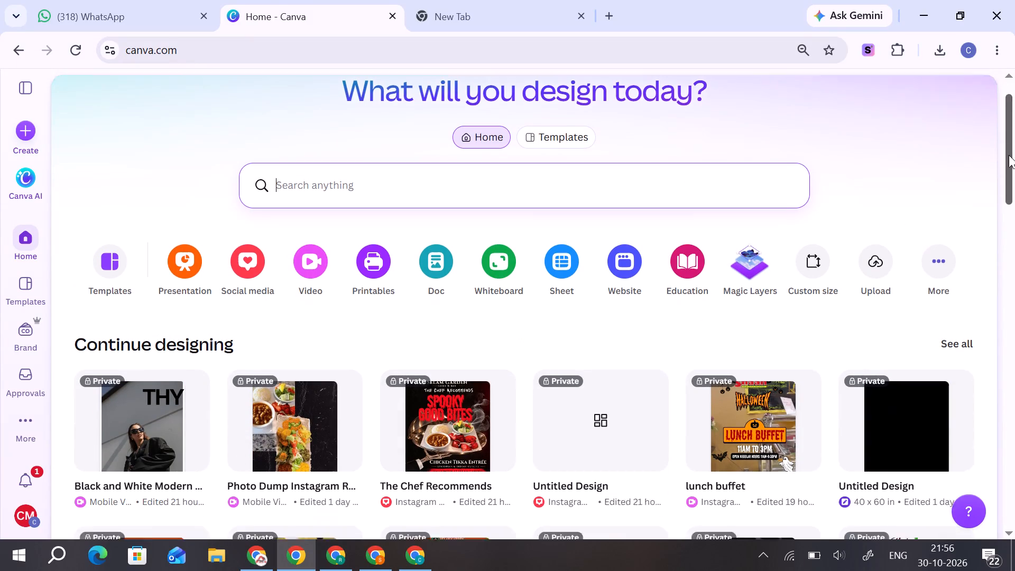
{"action": "left_click_drag", "start_coordinate": [1009, 155], "coordinate": [1011, 208]}
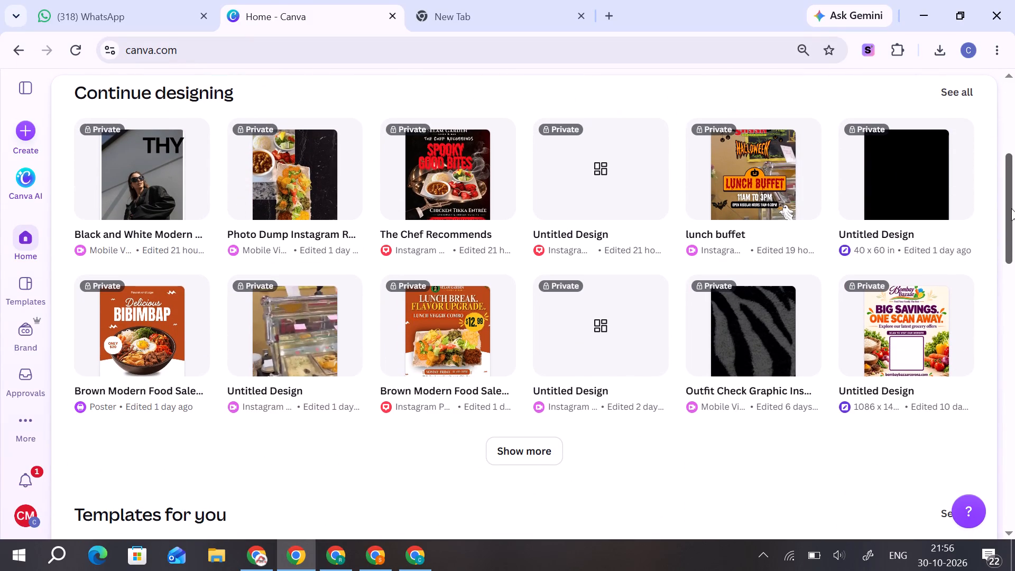
{"action": "left_click_drag", "start_coordinate": [1011, 208], "coordinate": [1007, 167]}
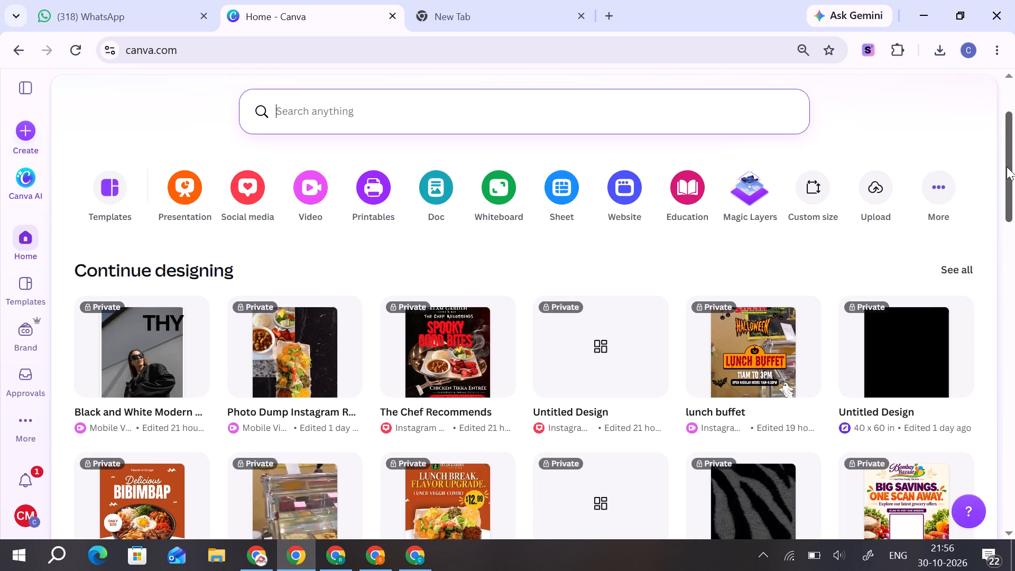
{"action": "left_click_drag", "start_coordinate": [1007, 167], "coordinate": [1006, 132]}
{"action": "left_click", "coordinate": [567, 179]}
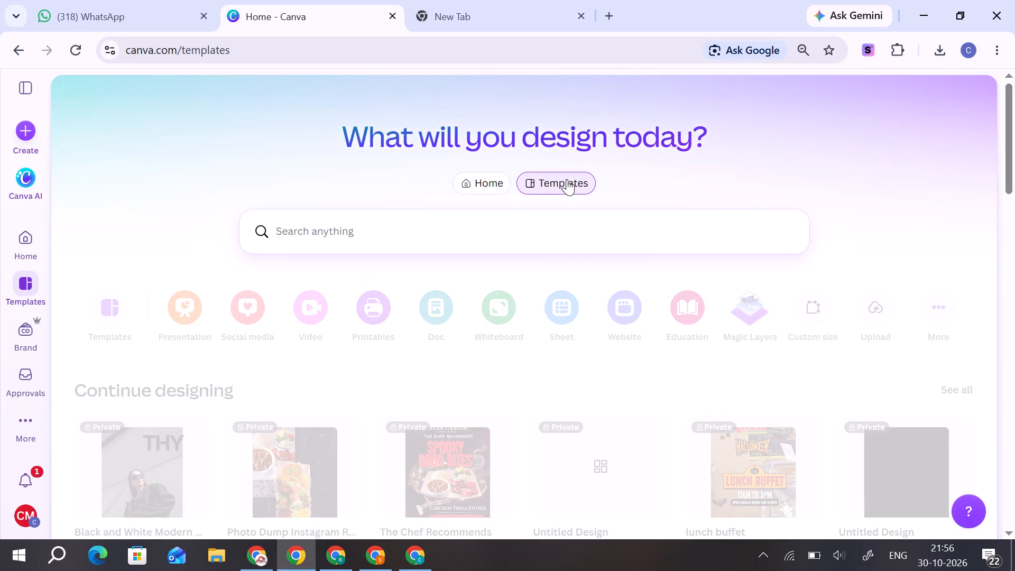
{"action": "key", "text": "alt+Tab"}
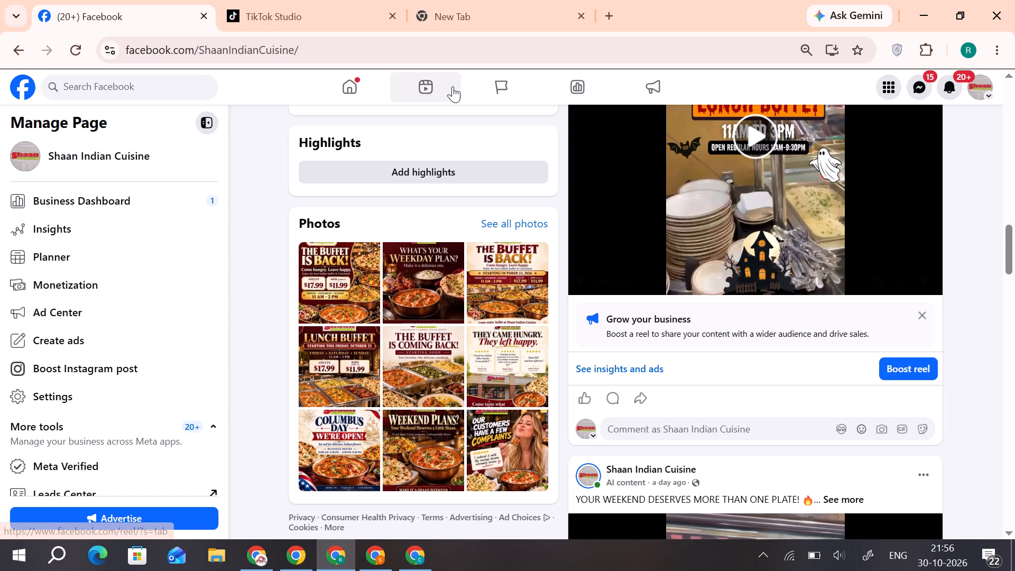
{"action": "key", "text": "alt+Tab"}
{"action": "scroll", "coordinate": [555, 279], "scroll_direction": "down", "scroll_amount": 1}
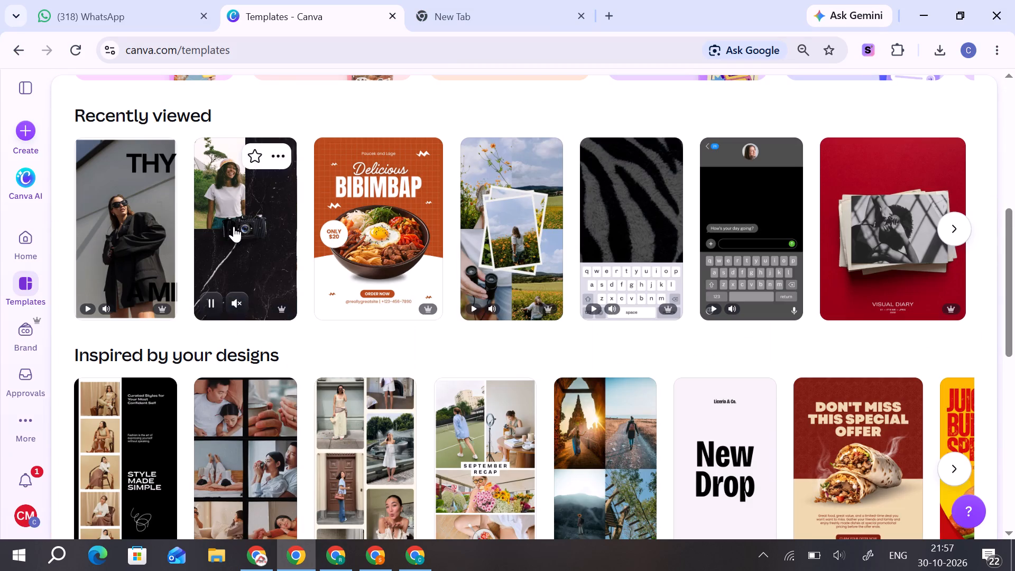
{"action": "left_click", "coordinate": [956, 234]}
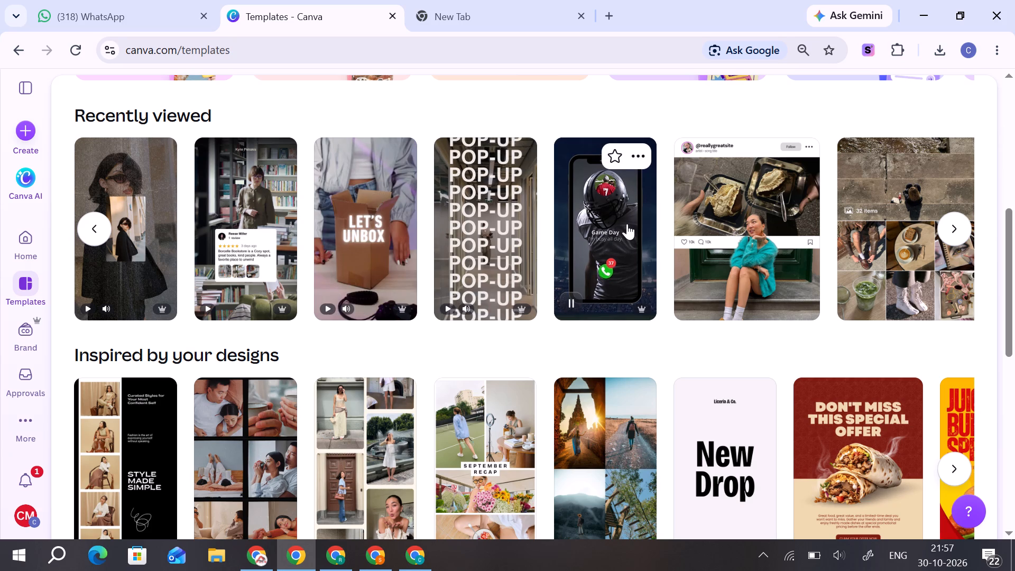
{"action": "left_click", "coordinate": [957, 220]}
{"action": "scroll", "coordinate": [766, 356], "scroll_direction": "down", "scroll_amount": 1}
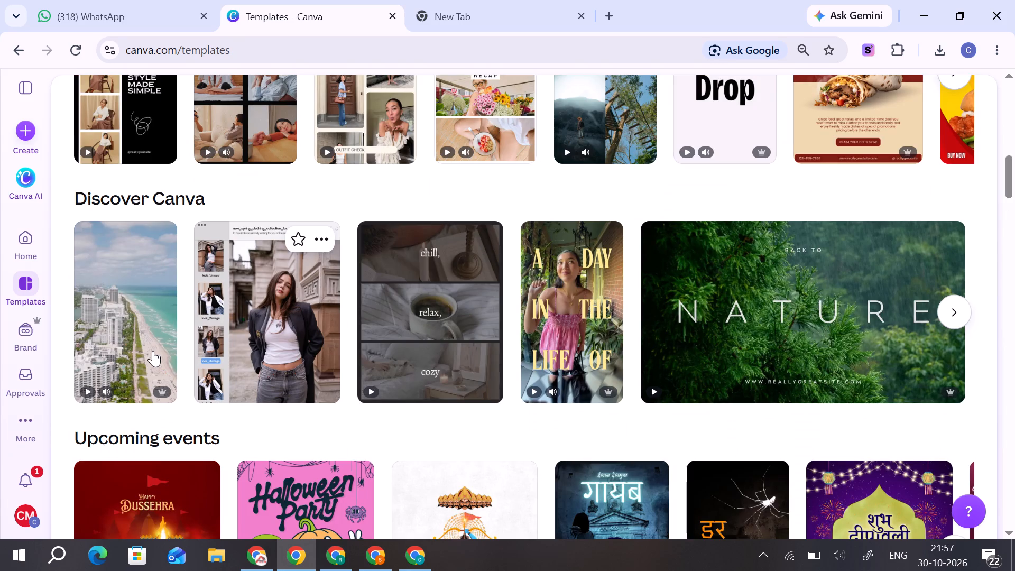
Browse the template gallery, including the Trending near you and More templates for you sections, for a suitable reel template.
{"action": "scroll", "coordinate": [153, 351], "scroll_direction": "down", "scroll_amount": 1}
{"action": "scroll", "coordinate": [501, 354], "scroll_direction": "down", "scroll_amount": 1}
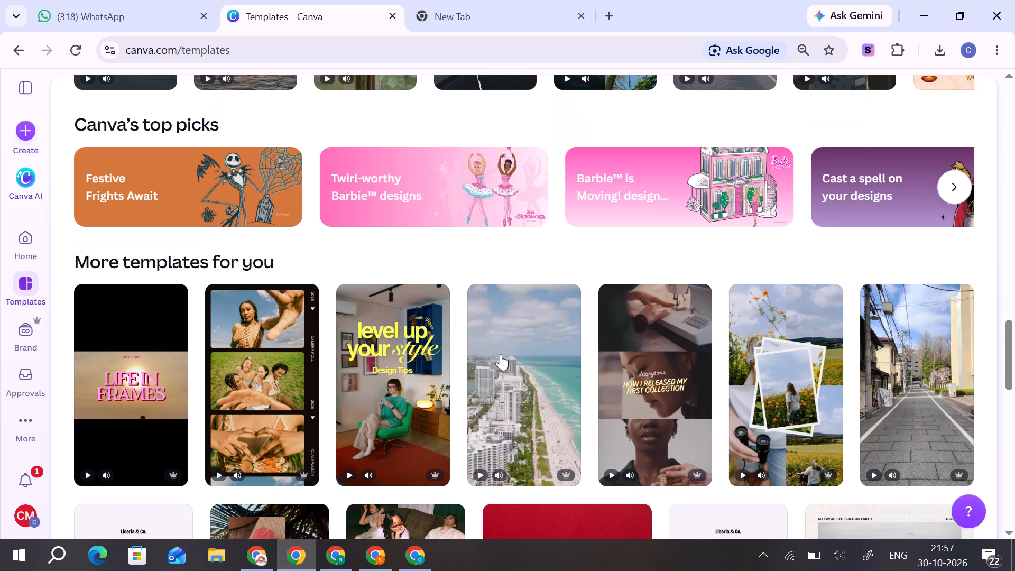
{"action": "scroll", "coordinate": [501, 354], "scroll_direction": "up", "scroll_amount": 3}
{"action": "scroll", "coordinate": [765, 323], "scroll_direction": "up", "scroll_amount": 2}
{"action": "scroll", "coordinate": [765, 323], "scroll_direction": "down", "scroll_amount": 2}
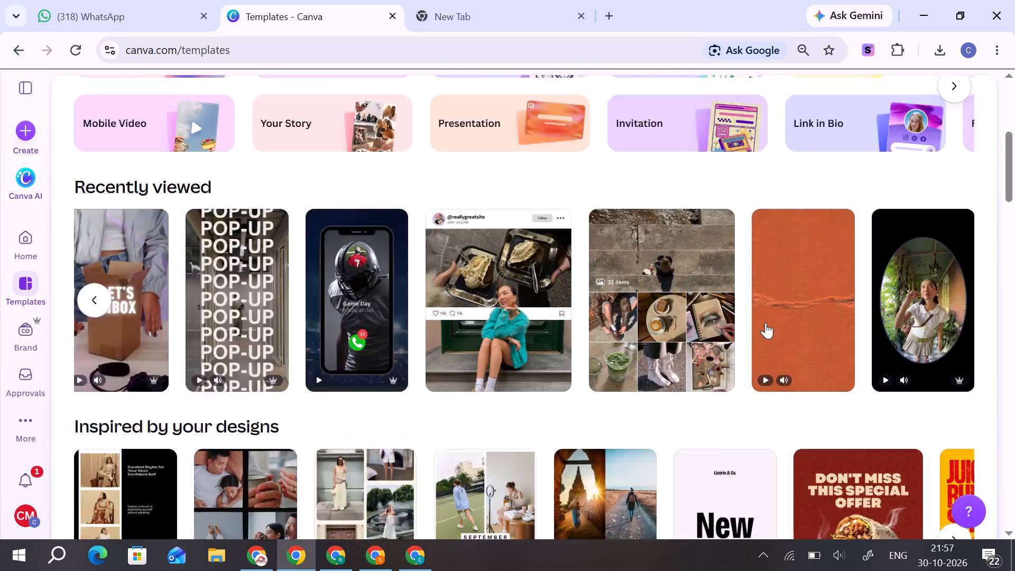
{"action": "scroll", "coordinate": [765, 323], "scroll_direction": "up", "scroll_amount": 2}
{"action": "scroll", "coordinate": [765, 323], "scroll_direction": "down", "scroll_amount": 1}
{"action": "left_click_drag", "start_coordinate": [1006, 183], "coordinate": [1009, 165]}
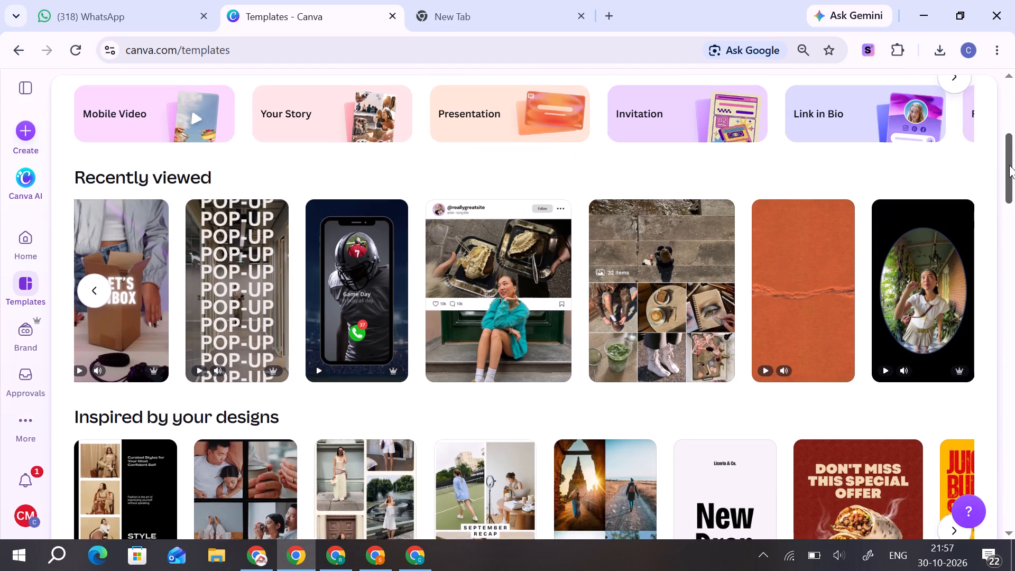
{"action": "left_click_drag", "start_coordinate": [1009, 165], "coordinate": [1014, 175]}
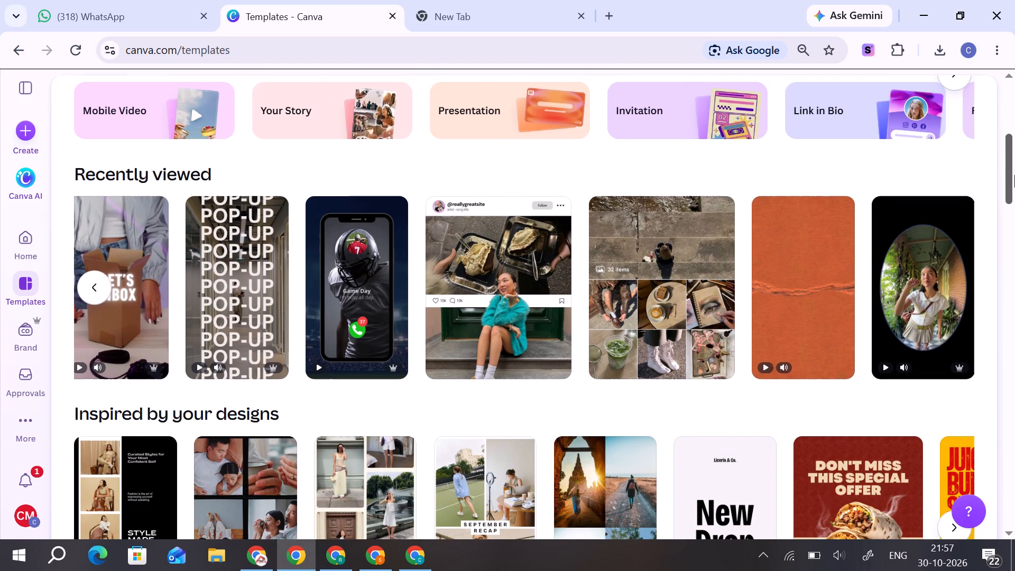
{"action": "left_click_drag", "start_coordinate": [1014, 175], "coordinate": [1014, 204]}
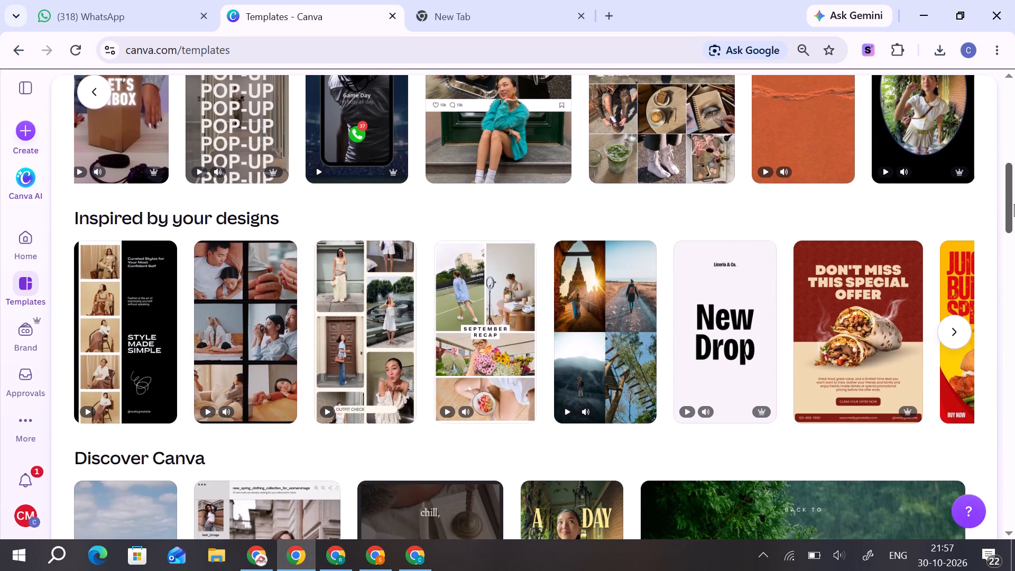
{"action": "left_click_drag", "start_coordinate": [1014, 204], "coordinate": [1013, 170]}
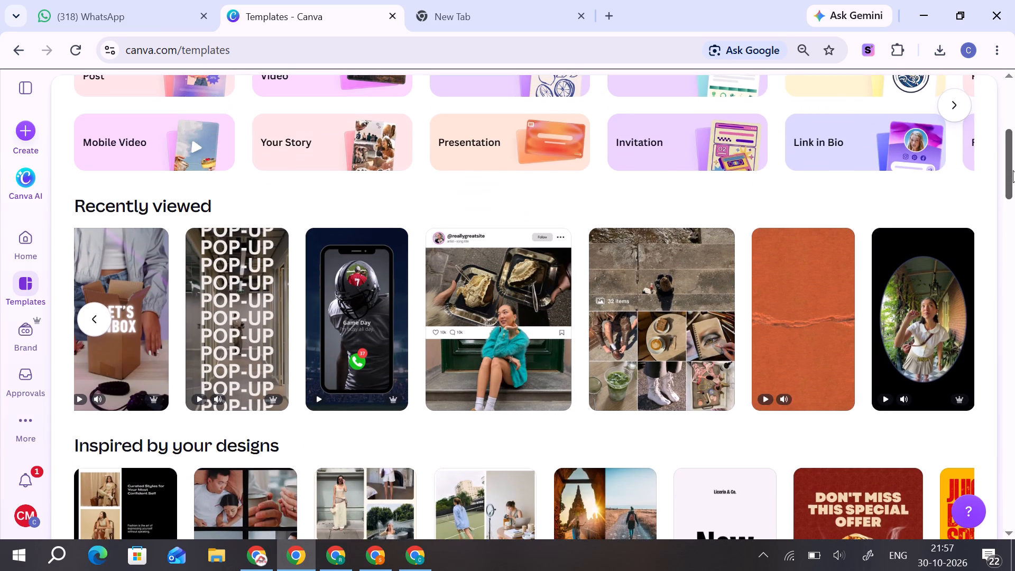
{"action": "left_click_drag", "start_coordinate": [1013, 170], "coordinate": [1014, 254]}
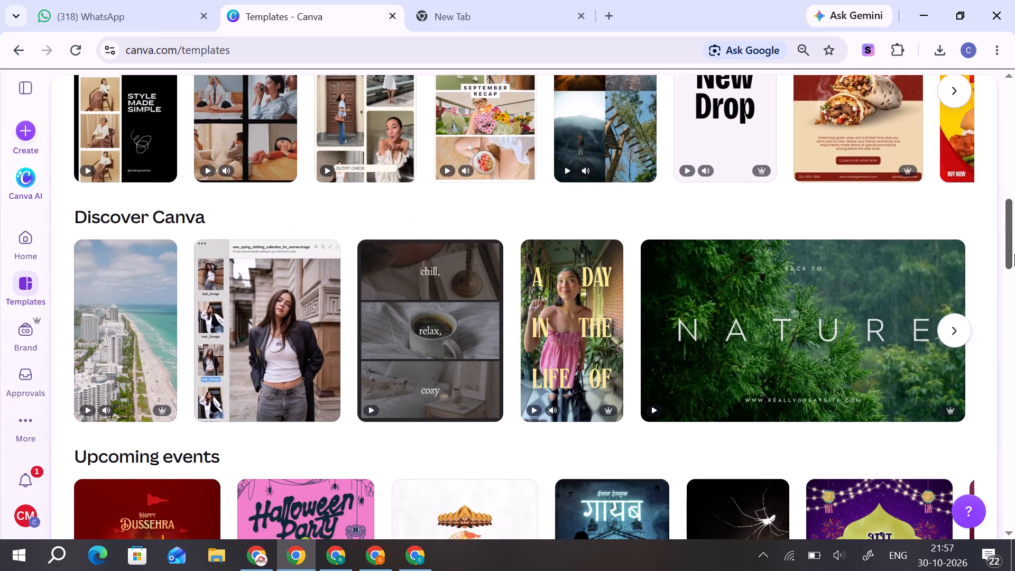
{"action": "left_click_drag", "start_coordinate": [1014, 254], "coordinate": [1014, 327]}
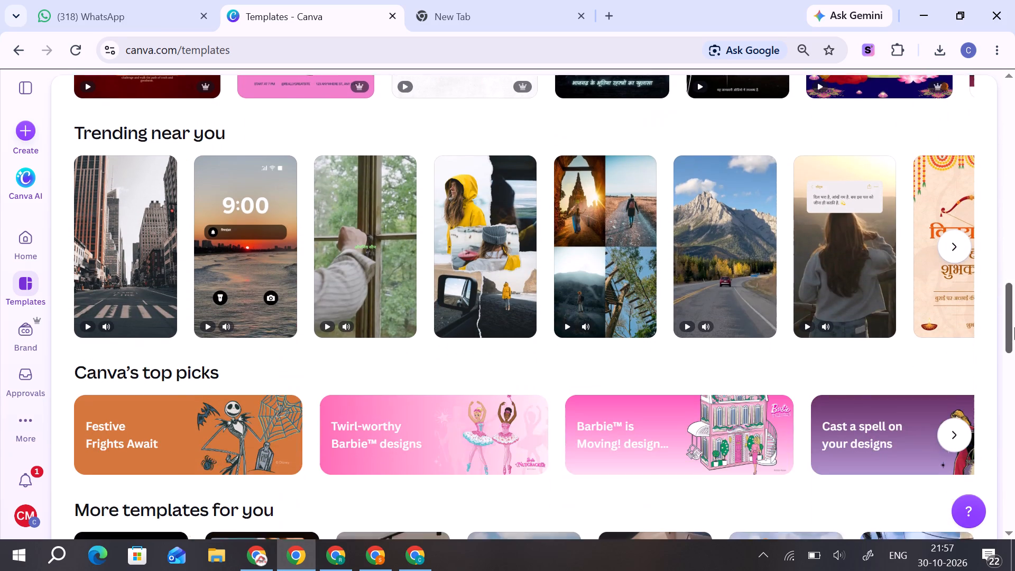
{"action": "left_click_drag", "start_coordinate": [1014, 327], "coordinate": [1014, 310]}
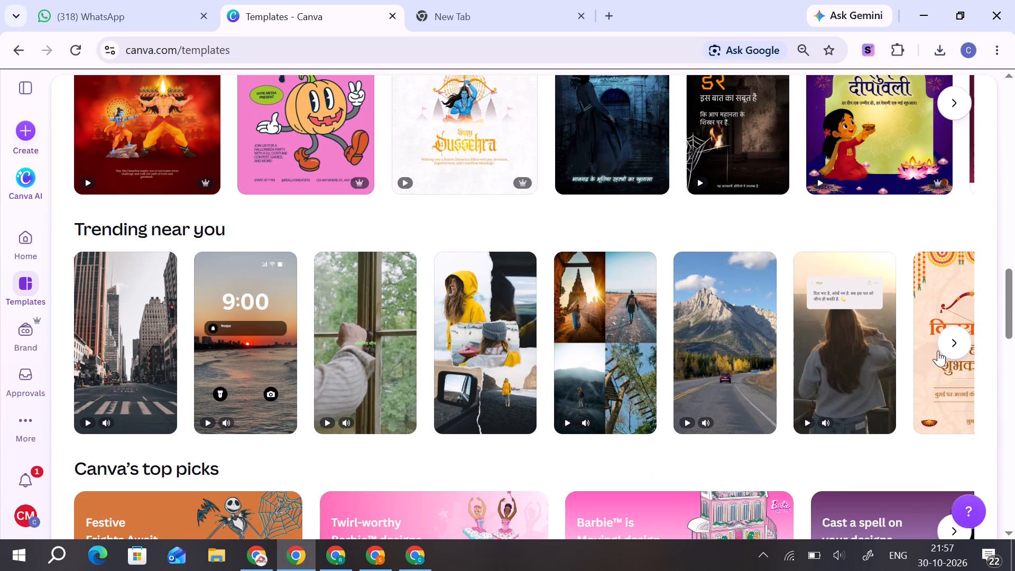
{"action": "left_click", "coordinate": [951, 346]}
{"action": "left_click", "coordinate": [951, 346]}
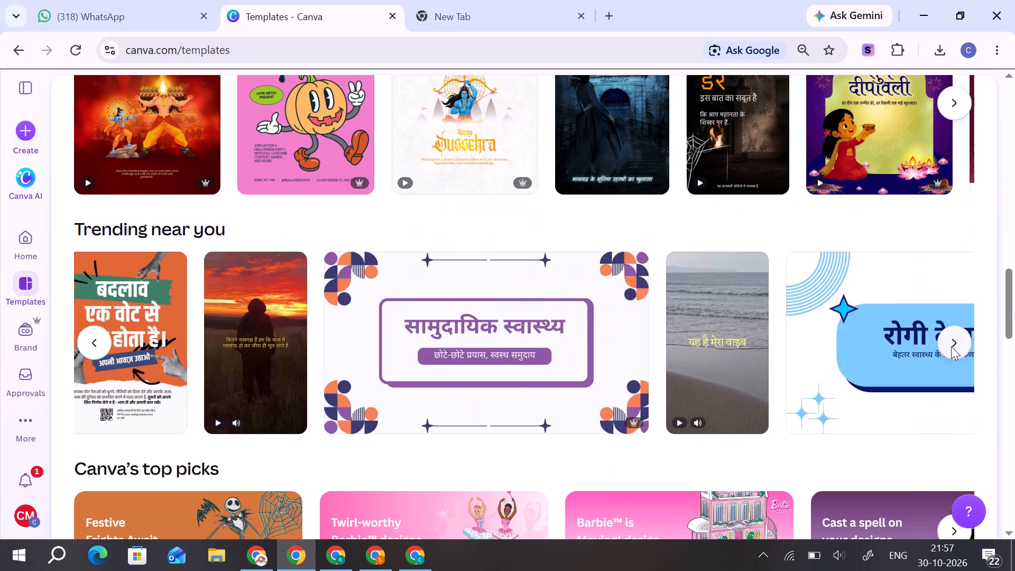
{"action": "scroll", "coordinate": [808, 413], "scroll_direction": "down", "scroll_amount": 1}
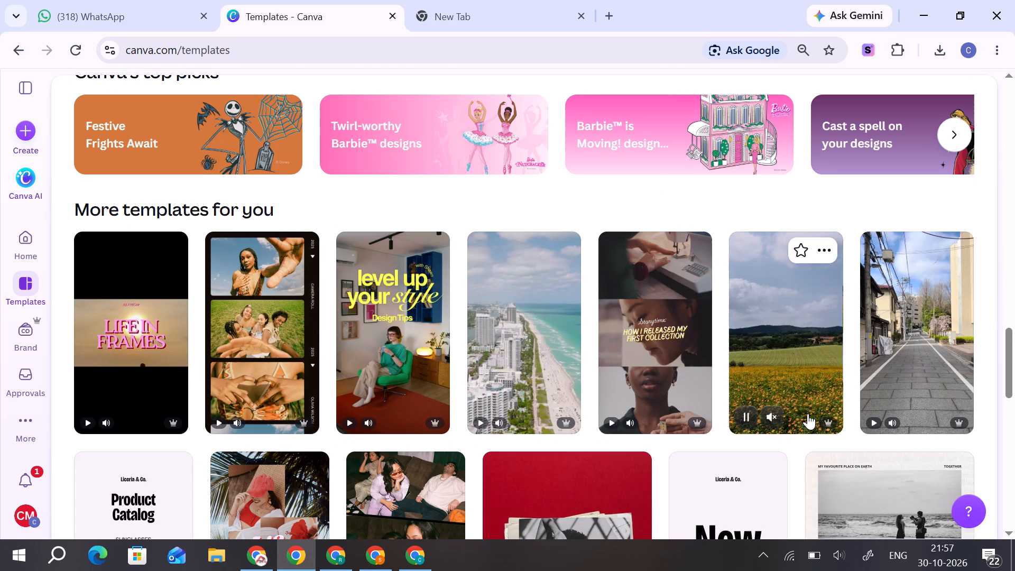
{"action": "scroll", "coordinate": [847, 335], "scroll_direction": "down", "scroll_amount": 1}
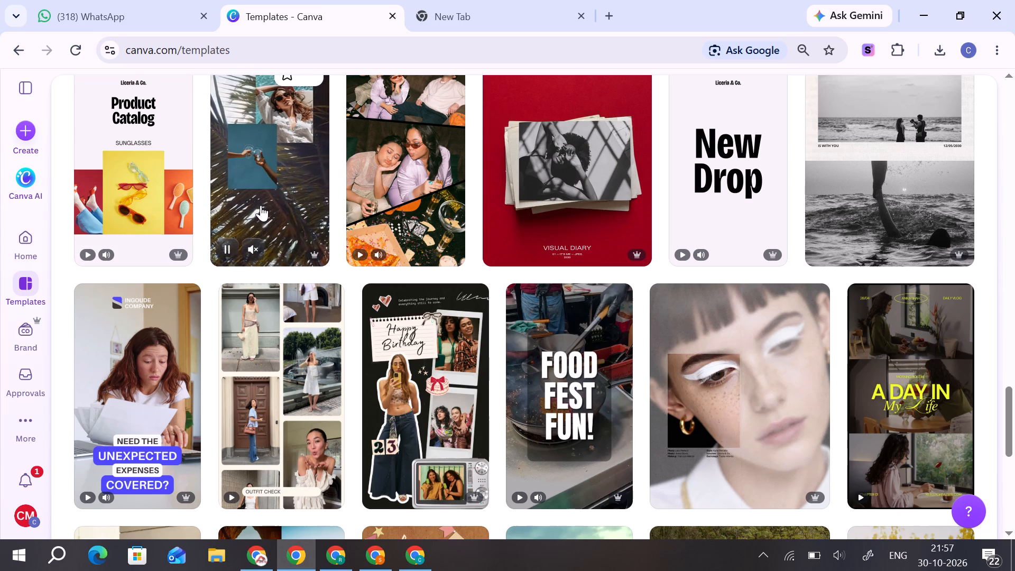
Preview the collage-style palm-leaf reel template from the gallery with its sound unmuted.
{"action": "left_click", "coordinate": [261, 205]}
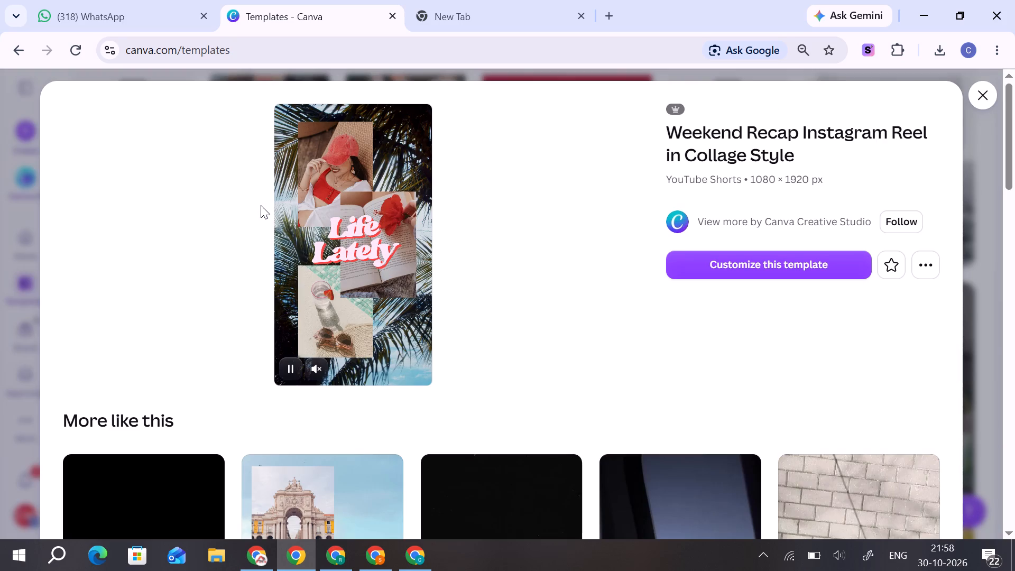
{"action": "left_click", "coordinate": [322, 369]}
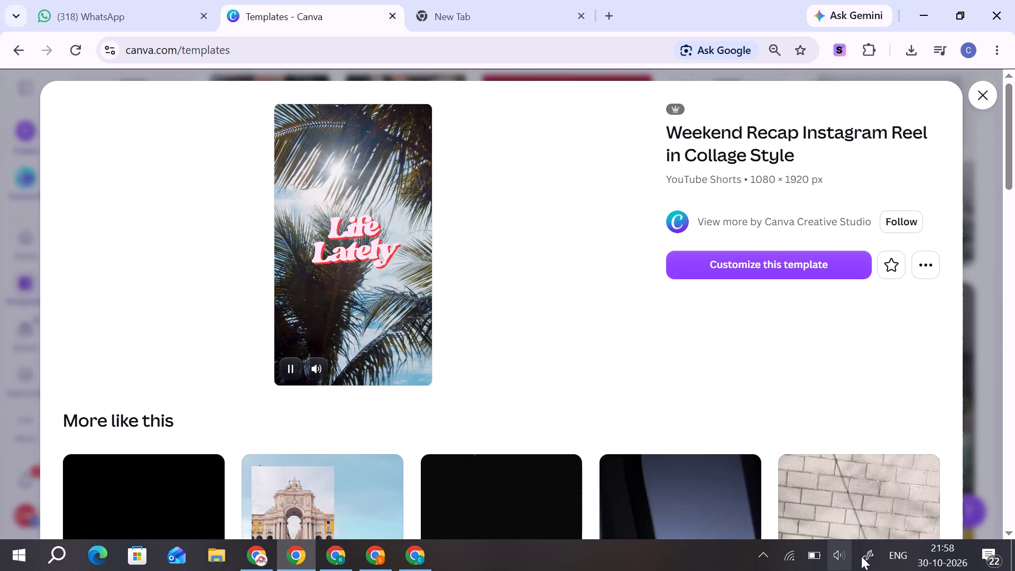
Lower the computer's speaker volume to slightly below 23 while the template preview plays.
{"action": "left_click", "coordinate": [838, 560]}
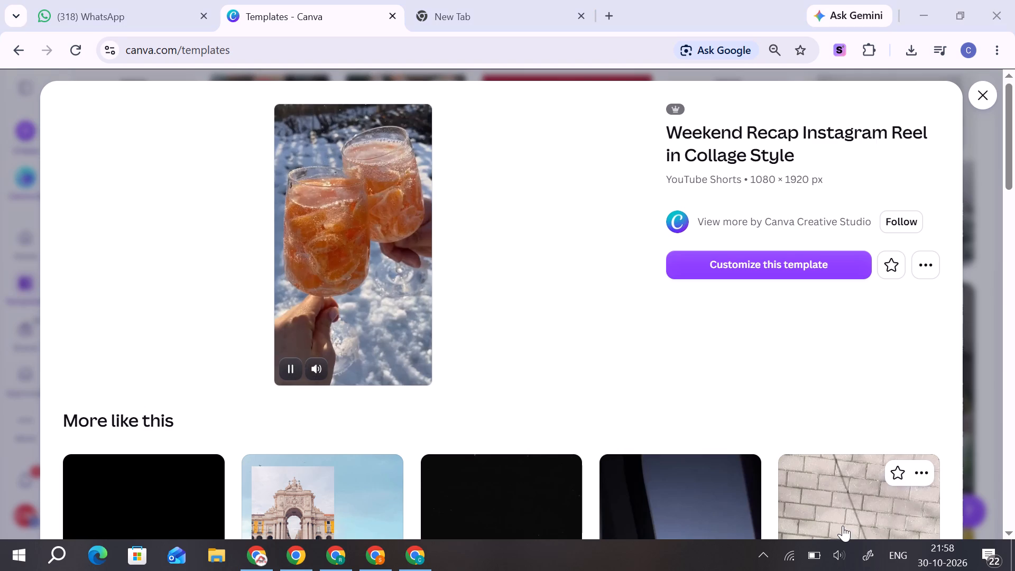
{"action": "left_click", "coordinate": [840, 561]}
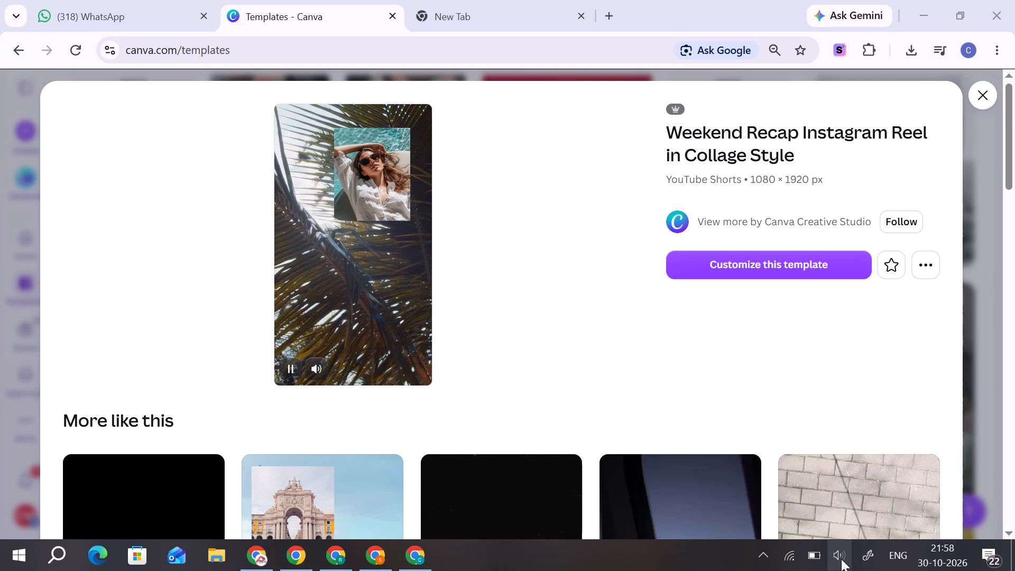
{"action": "triple_click", "coordinate": [843, 553]}
{"action": "left_click", "coordinate": [843, 553]}
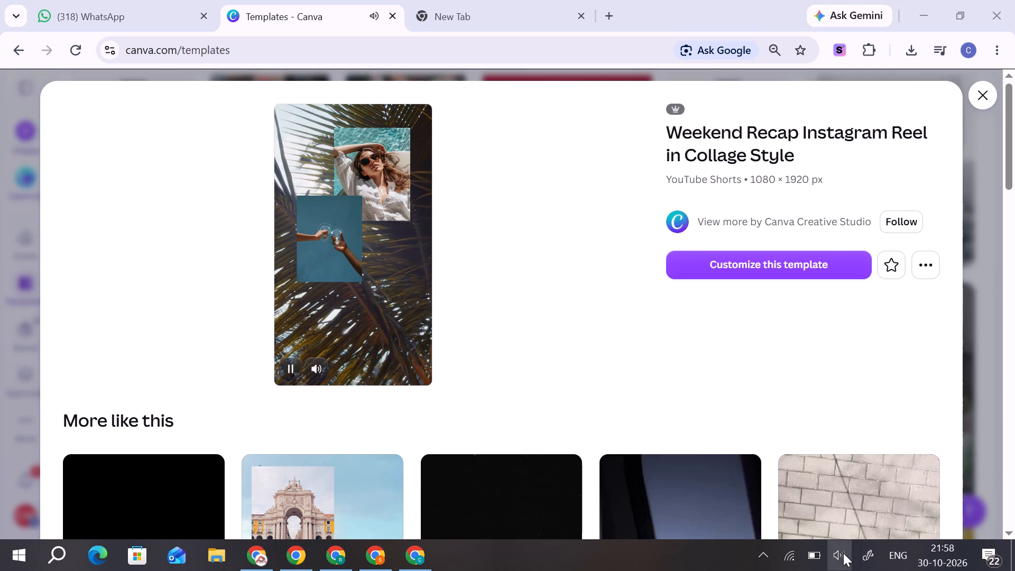
{"action": "left_click_drag", "start_coordinate": [834, 519], "coordinate": [824, 518]}
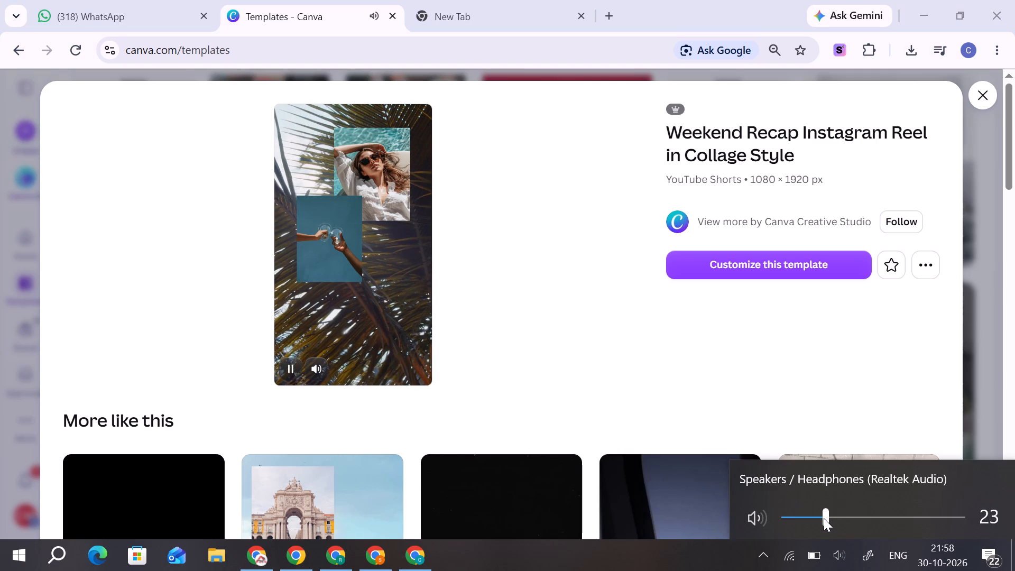
{"action": "left_click_drag", "start_coordinate": [824, 518], "coordinate": [821, 518]}
Start a new design from the Weekend Recap Instagram Reel in Collage Style template, ready for working on its timeline clips.
{"action": "left_click", "coordinate": [766, 256]}
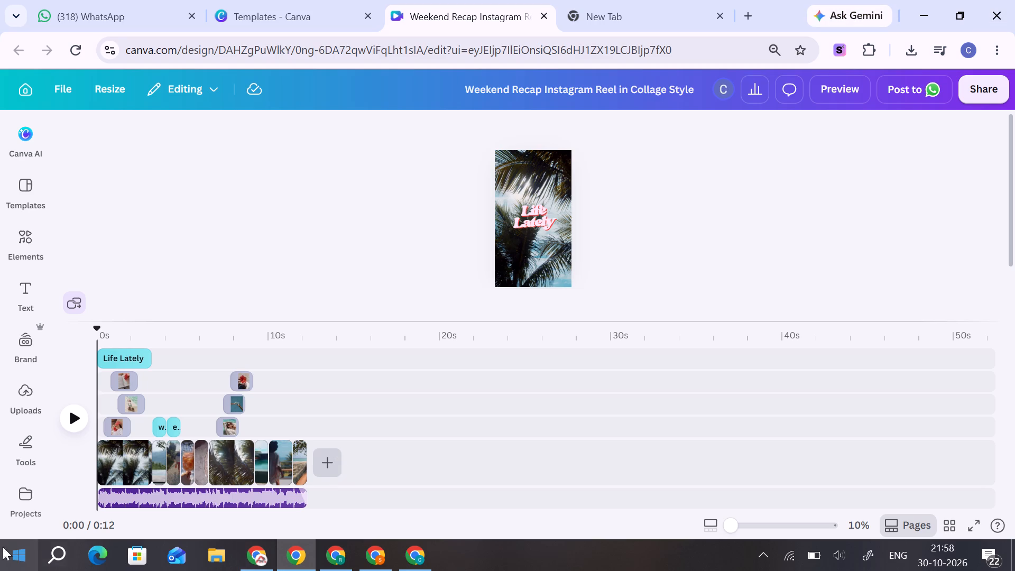
{"action": "left_click", "coordinate": [712, 534]}
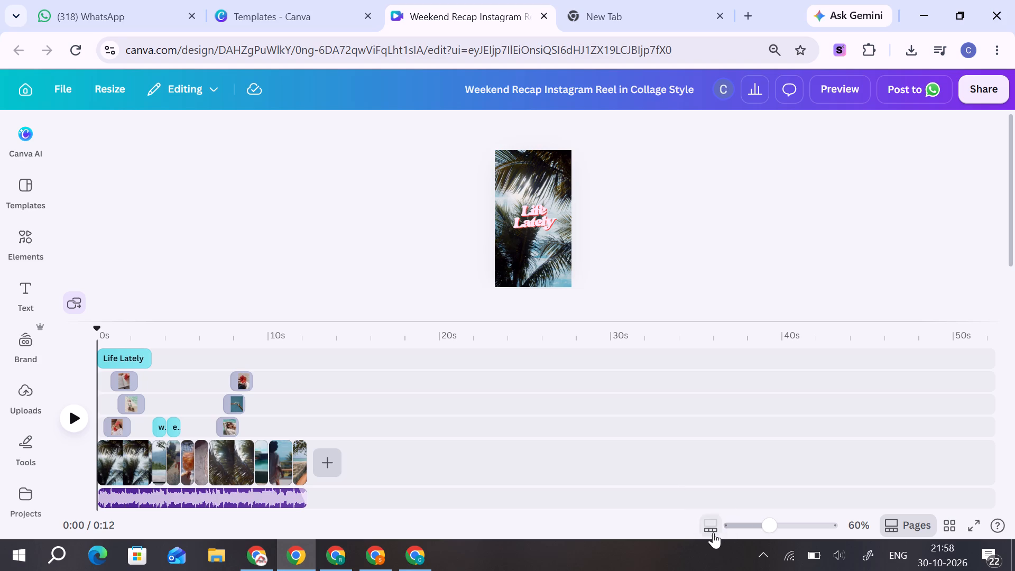
{"action": "left_click_drag", "start_coordinate": [775, 529], "coordinate": [798, 533]}
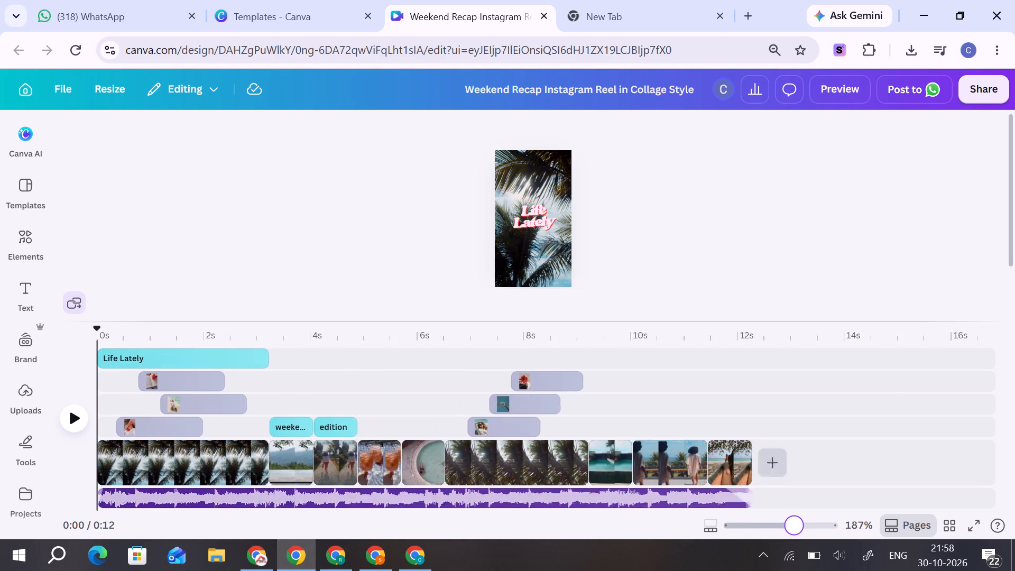
Review the Weekend Recap Instagram Reel template from start to end on its timeline, zoomed to 221%.
{"action": "left_click_drag", "start_coordinate": [798, 533], "coordinate": [799, 534]}
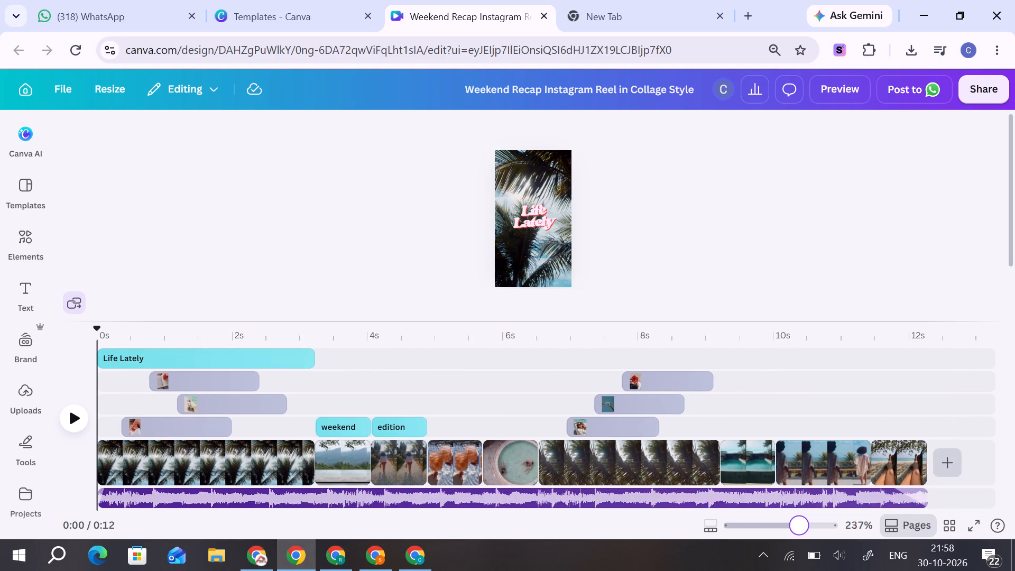
{"action": "left_click_drag", "start_coordinate": [799, 534], "coordinate": [798, 534]}
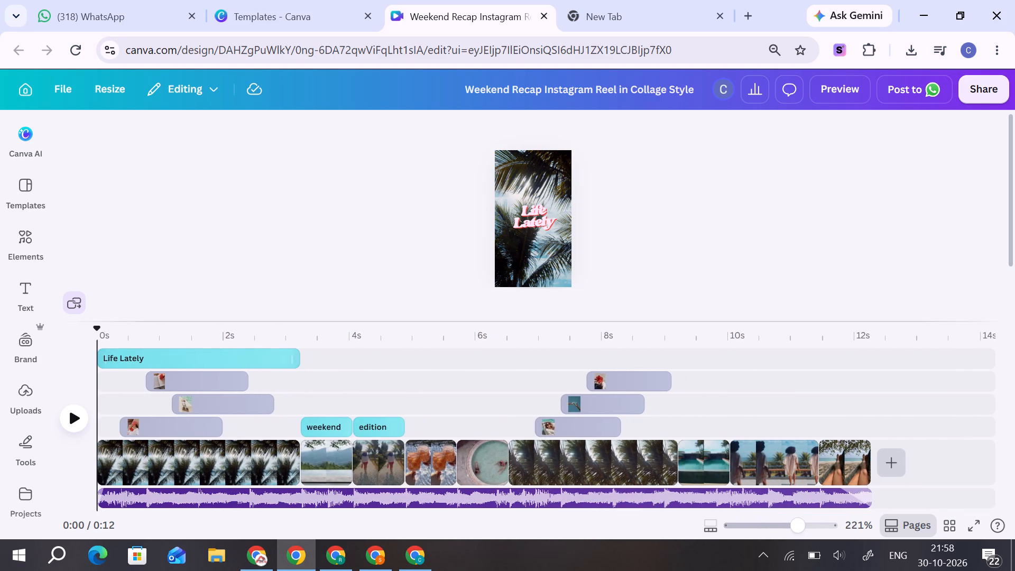
{"action": "left_click_drag", "start_coordinate": [103, 331], "coordinate": [267, 337]}
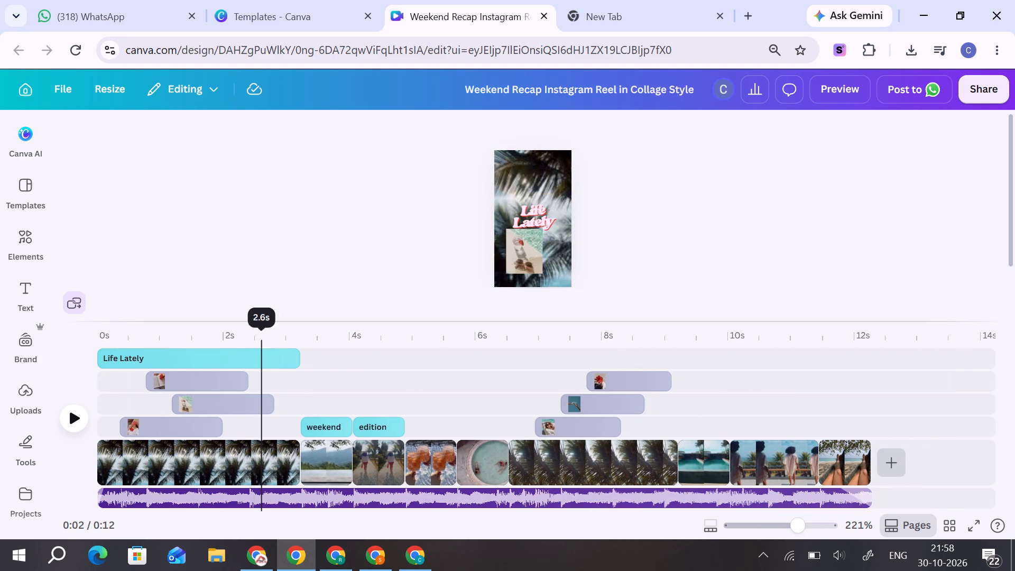
{"action": "left_click_drag", "start_coordinate": [267, 337], "coordinate": [875, 331]}
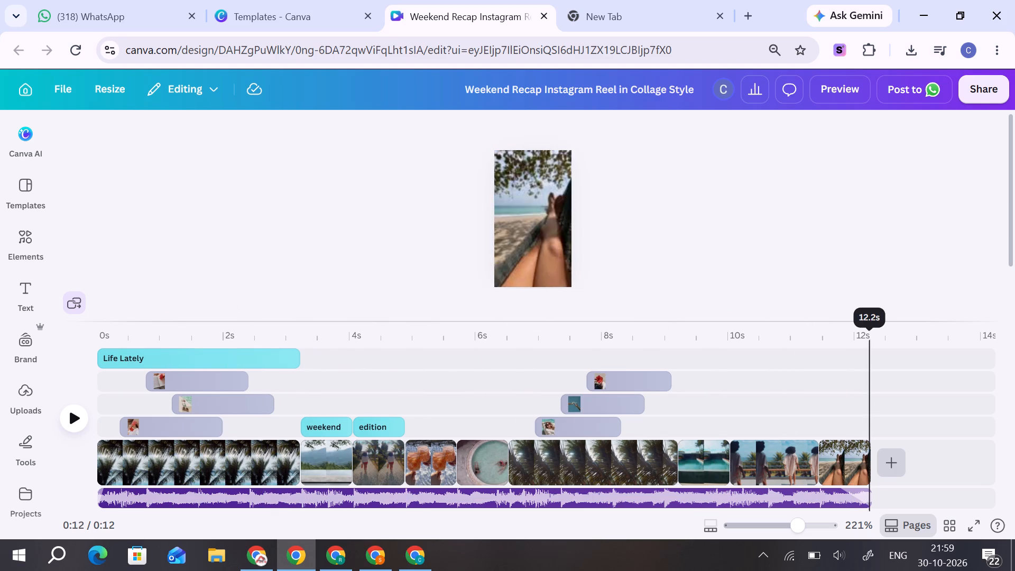
{"action": "left_click_drag", "start_coordinate": [875, 331], "coordinate": [49, 358]}
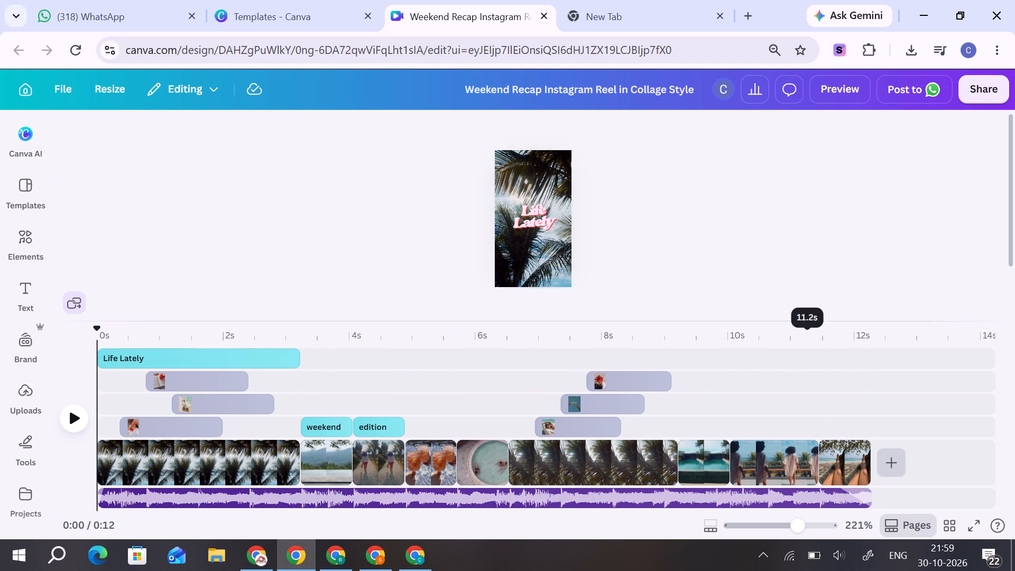
{"action": "left_click_drag", "start_coordinate": [808, 320], "coordinate": [811, 401]}
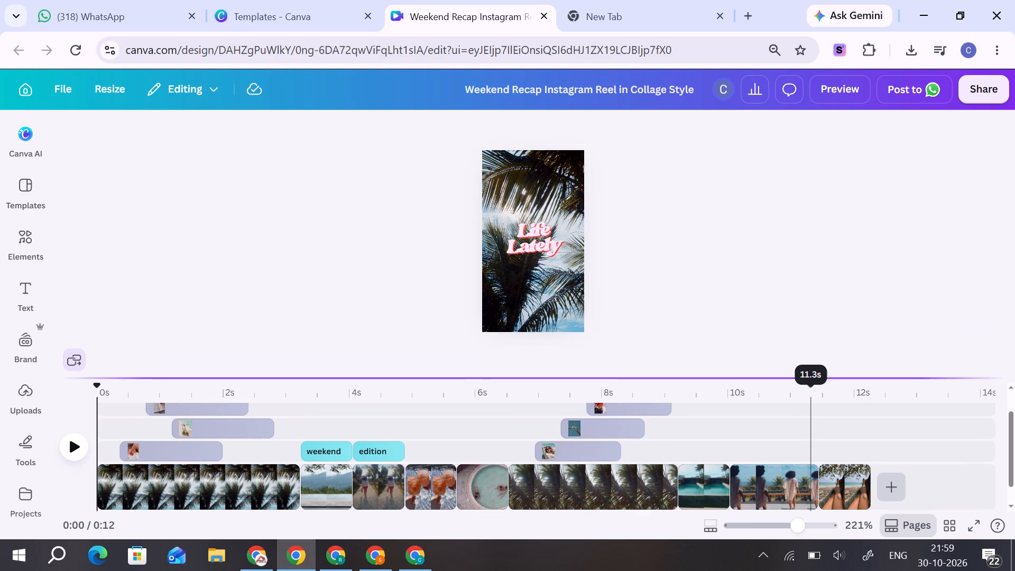
{"action": "left_click_drag", "start_coordinate": [811, 401], "coordinate": [823, 324]}
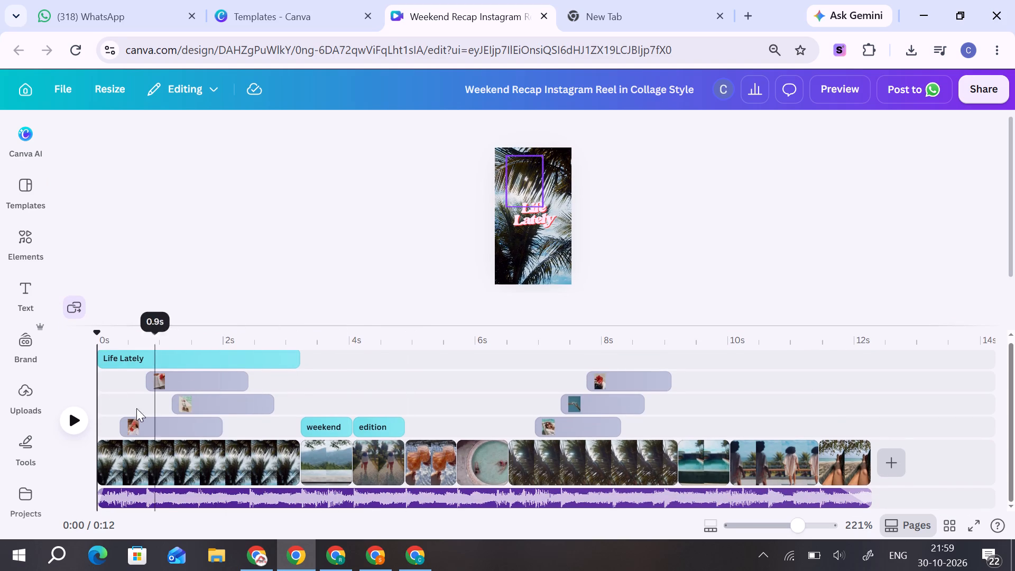
Replace the first palm-tree background clip with the uploaded photo of the restaurant entrance with wooden beams and string lights.
{"action": "left_click", "coordinate": [28, 381]}
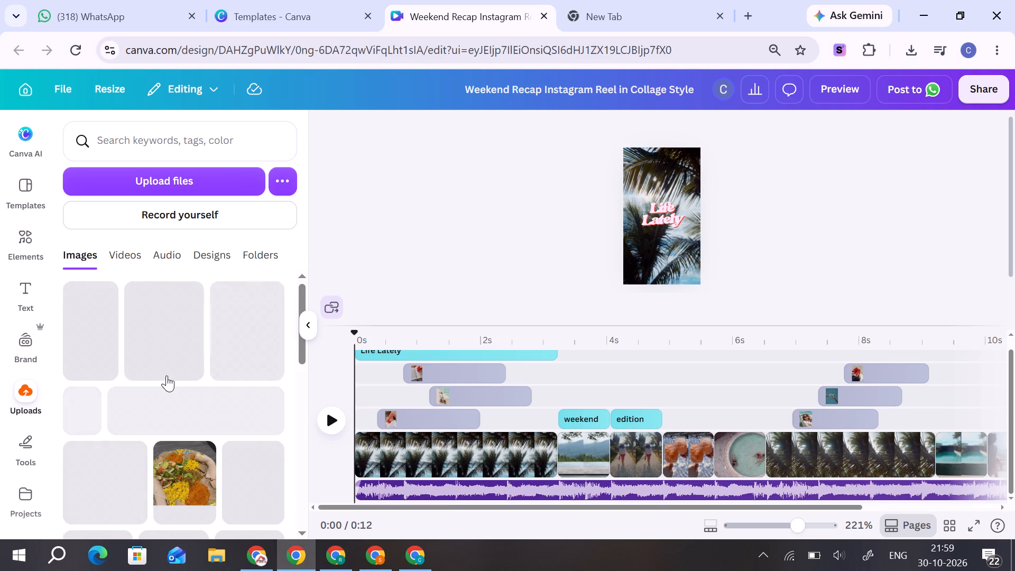
{"action": "scroll", "coordinate": [191, 365], "scroll_direction": "down", "scroll_amount": 2}
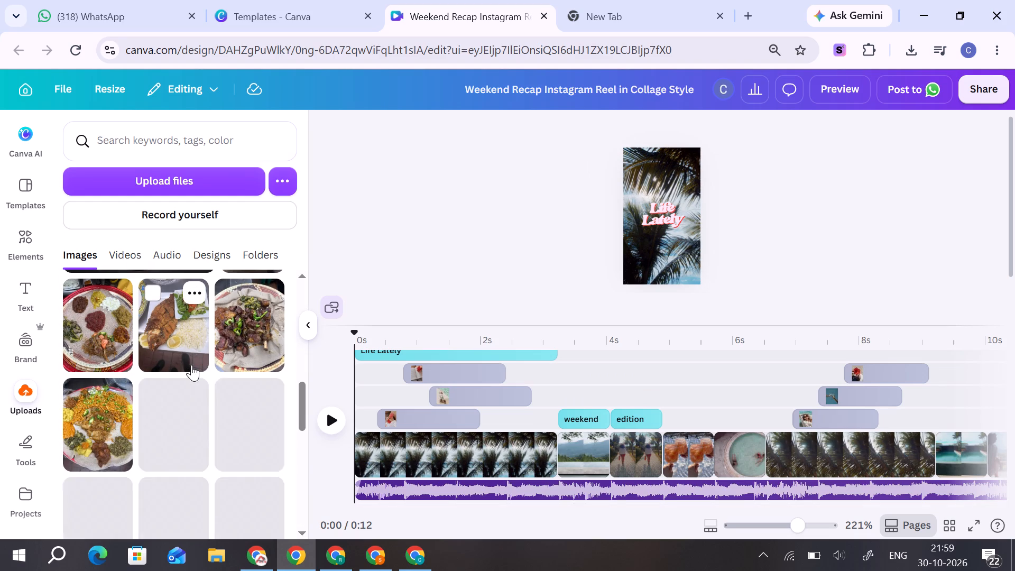
{"action": "scroll", "coordinate": [191, 365], "scroll_direction": "down", "scroll_amount": 2}
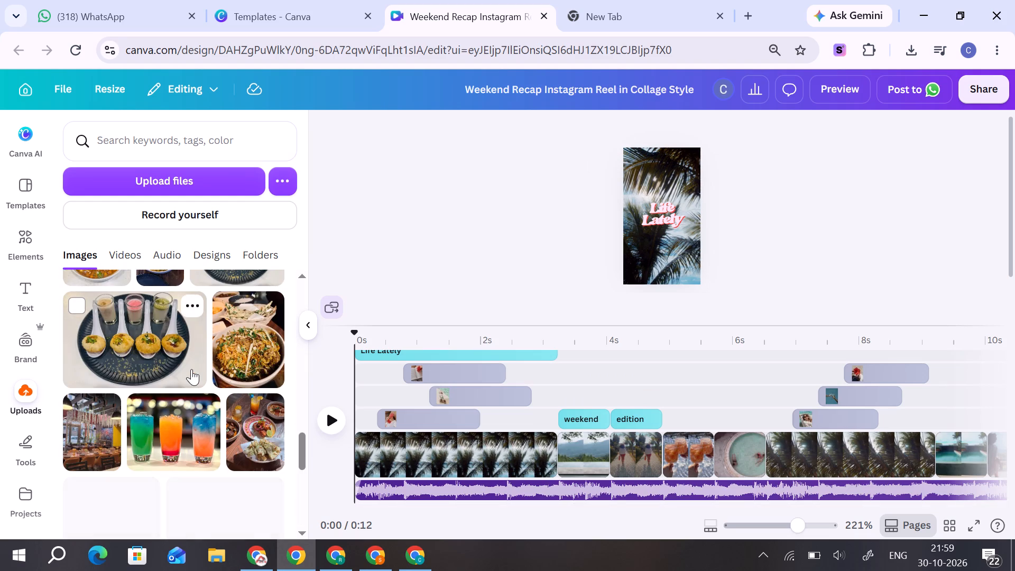
{"action": "scroll", "coordinate": [191, 369], "scroll_direction": "down", "scroll_amount": 1}
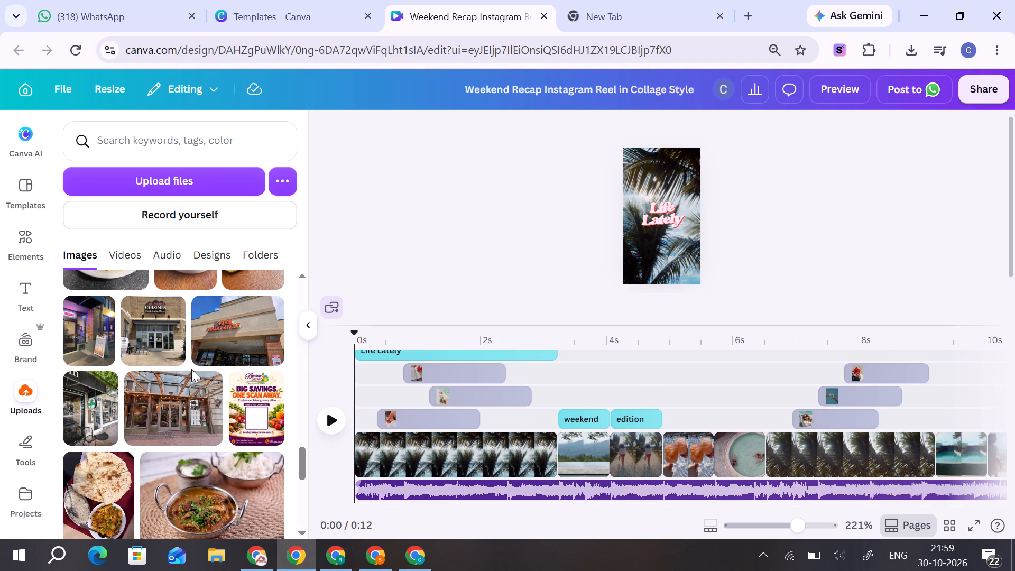
{"action": "left_click_drag", "start_coordinate": [190, 420], "coordinate": [202, 422]}
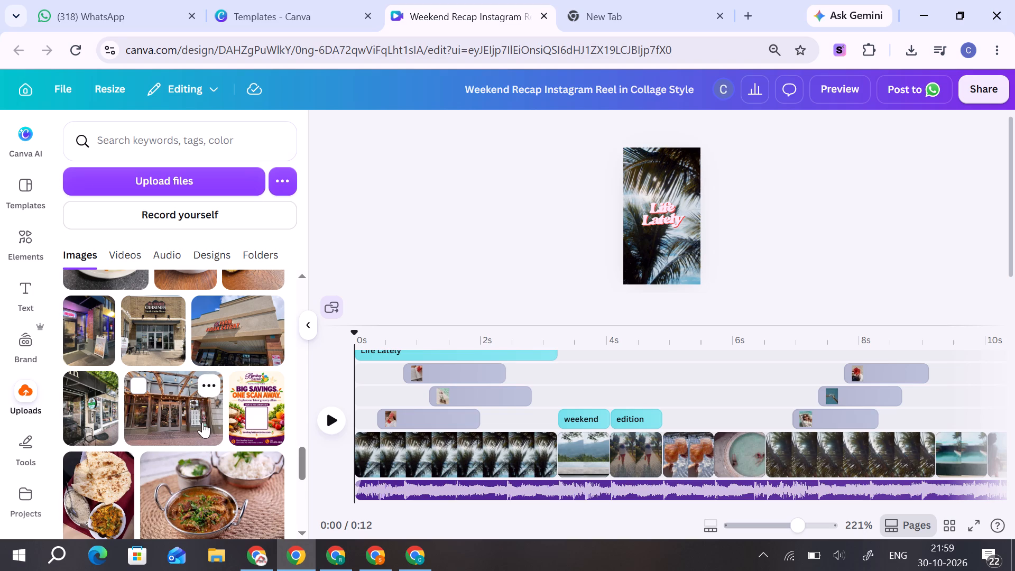
{"action": "left_click_drag", "start_coordinate": [202, 422], "coordinate": [447, 466]}
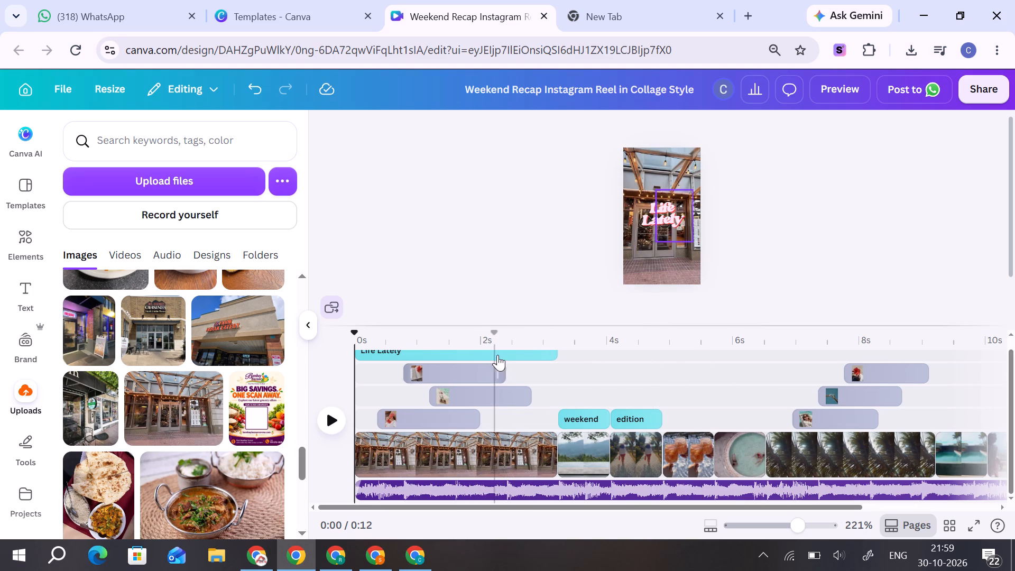
{"action": "left_click", "coordinate": [536, 329]}
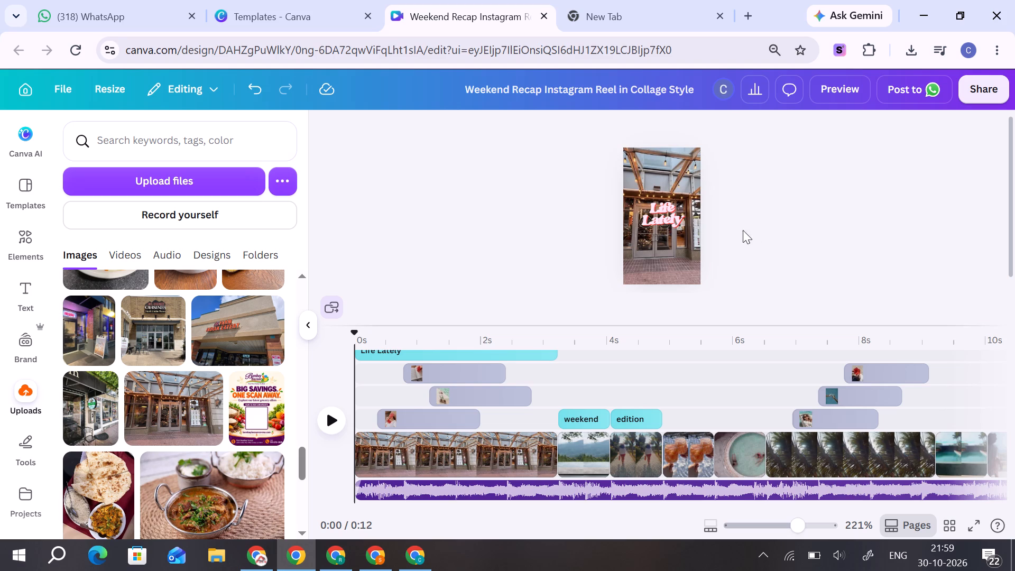
Search Google for tikka shots and replace the "Life Lately" title with "TIKKA SHOTS FUSION RESTAURANT & BAR".
{"action": "left_click", "coordinate": [656, 216]}
{"action": "left_click", "coordinate": [616, 18]}
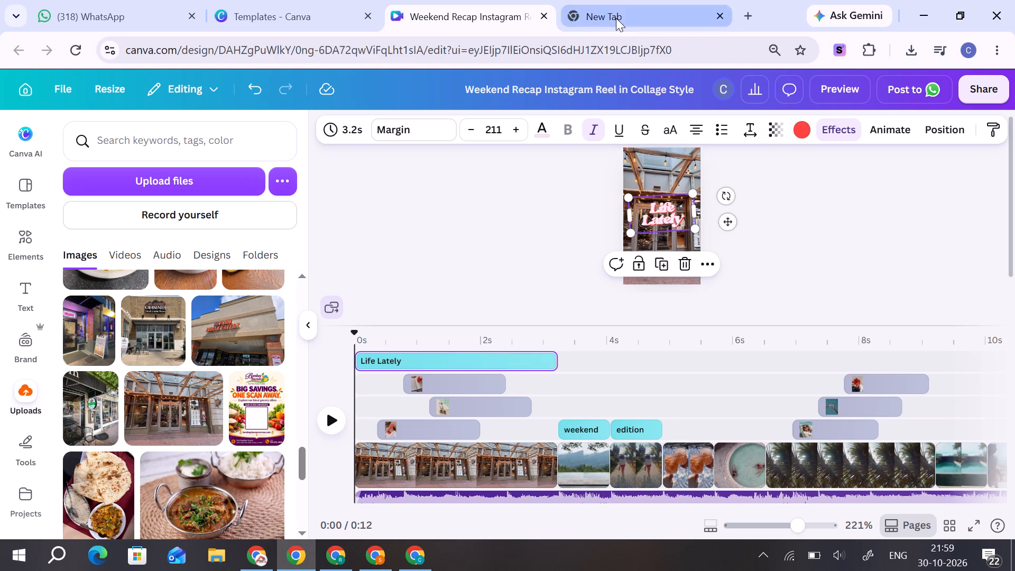
{"action": "left_click", "coordinate": [513, 50]}
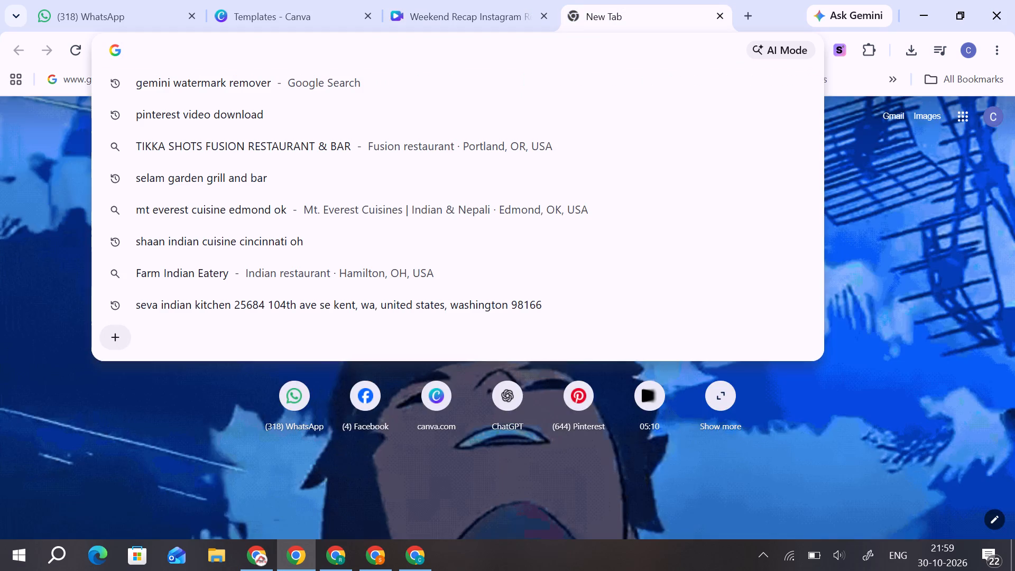
Search Google for TIKKA SHOTS FUSION RESTAURANT & BAR.
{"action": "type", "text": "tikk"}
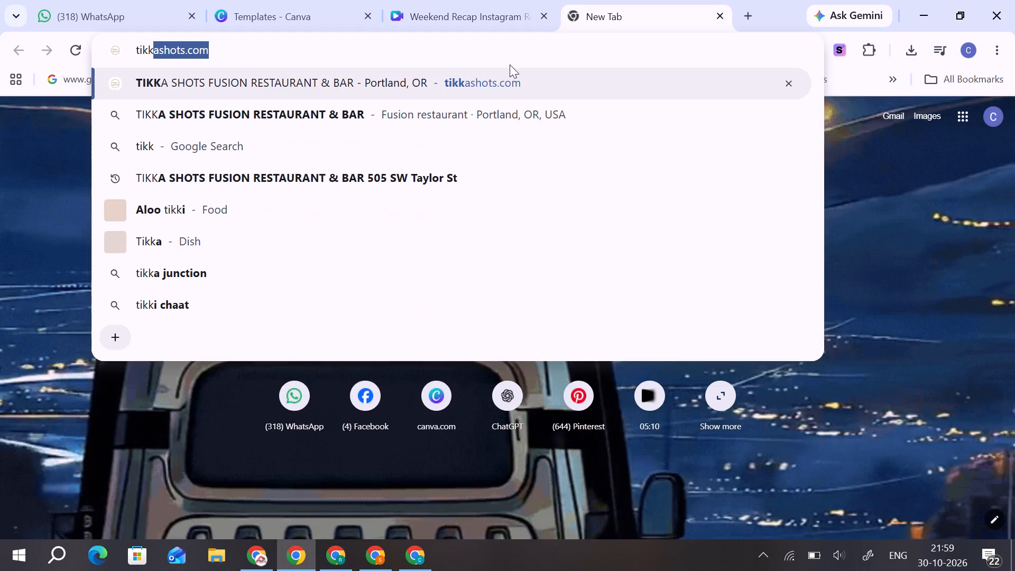
{"action": "left_click", "coordinate": [379, 109]}
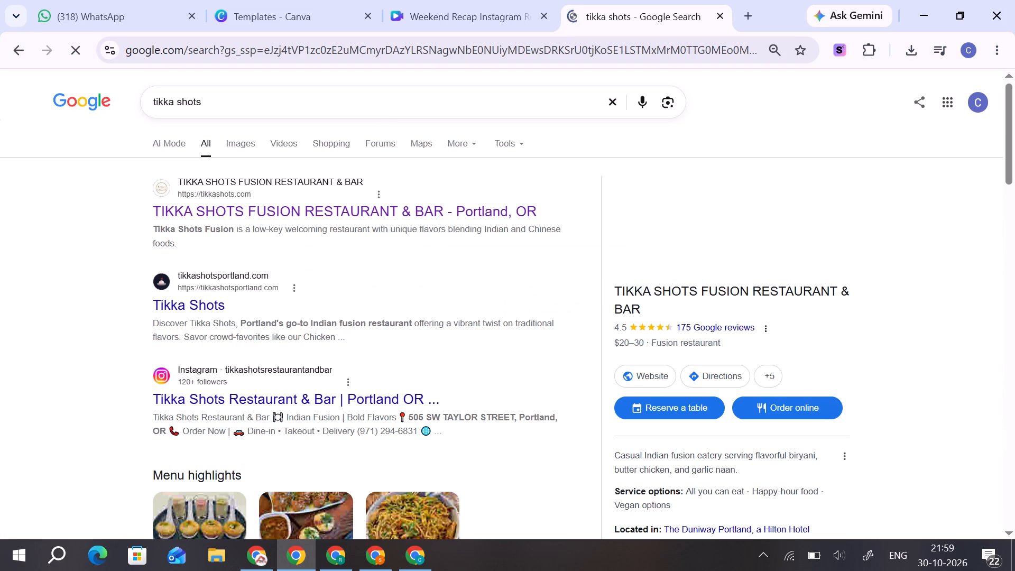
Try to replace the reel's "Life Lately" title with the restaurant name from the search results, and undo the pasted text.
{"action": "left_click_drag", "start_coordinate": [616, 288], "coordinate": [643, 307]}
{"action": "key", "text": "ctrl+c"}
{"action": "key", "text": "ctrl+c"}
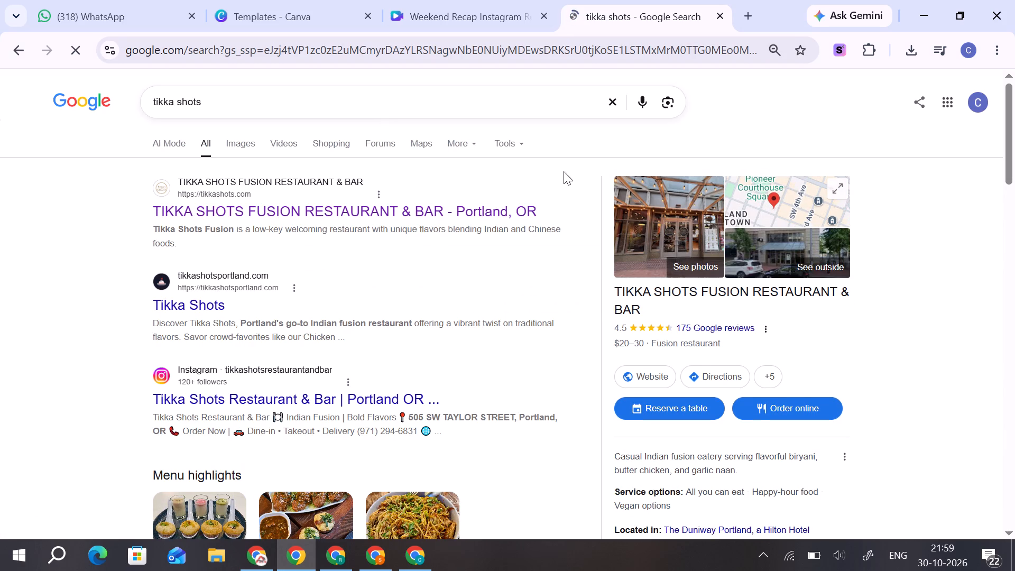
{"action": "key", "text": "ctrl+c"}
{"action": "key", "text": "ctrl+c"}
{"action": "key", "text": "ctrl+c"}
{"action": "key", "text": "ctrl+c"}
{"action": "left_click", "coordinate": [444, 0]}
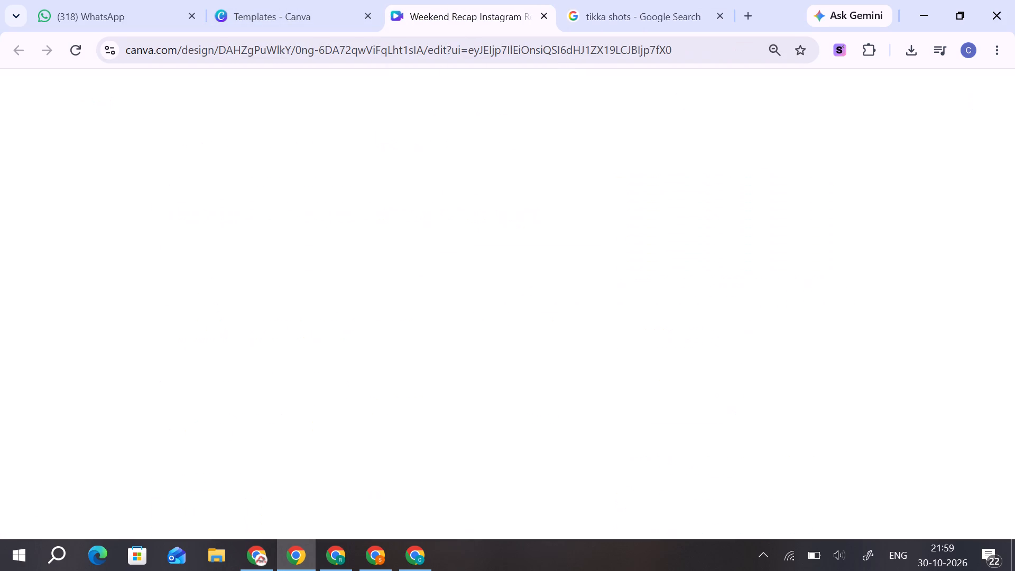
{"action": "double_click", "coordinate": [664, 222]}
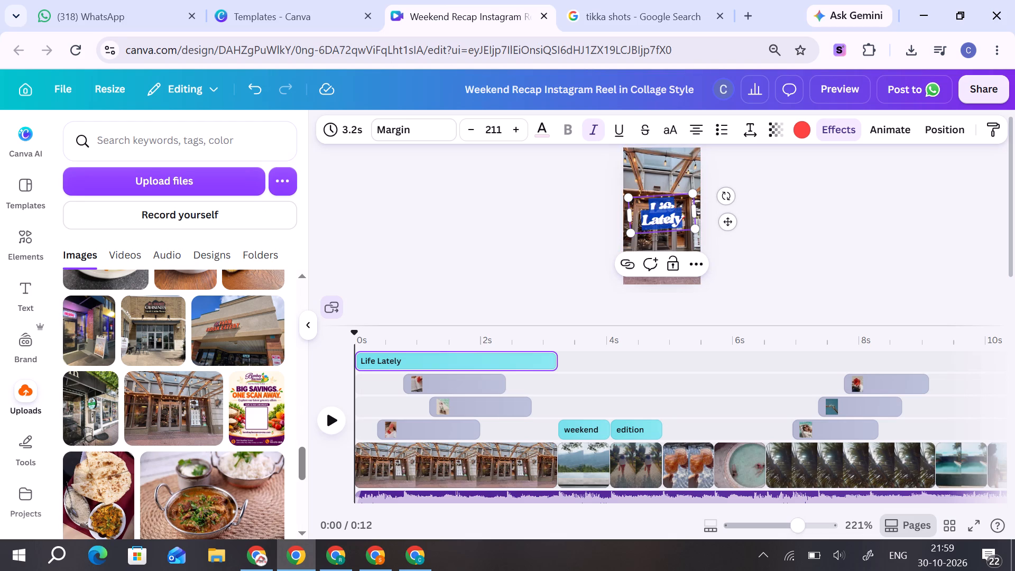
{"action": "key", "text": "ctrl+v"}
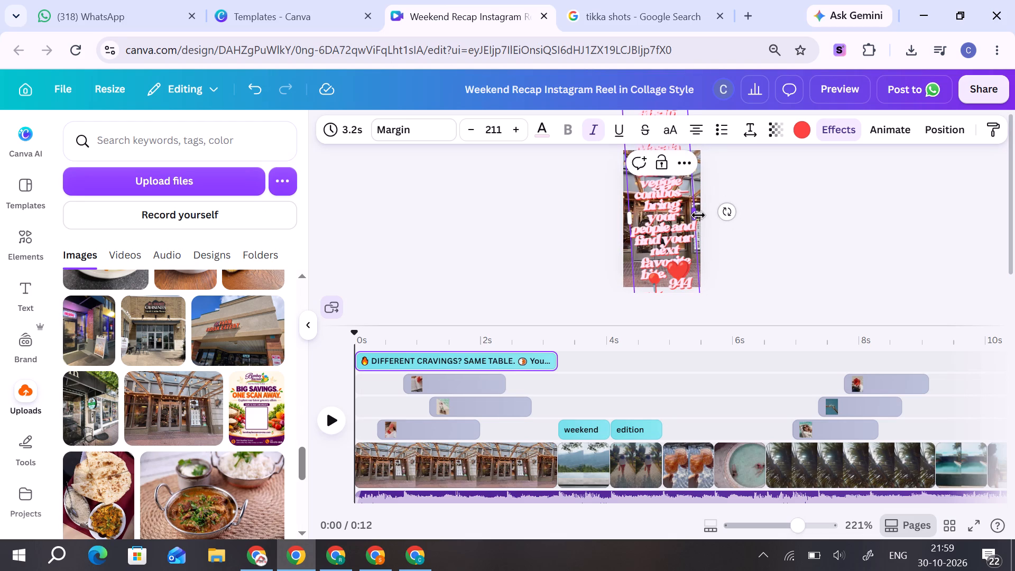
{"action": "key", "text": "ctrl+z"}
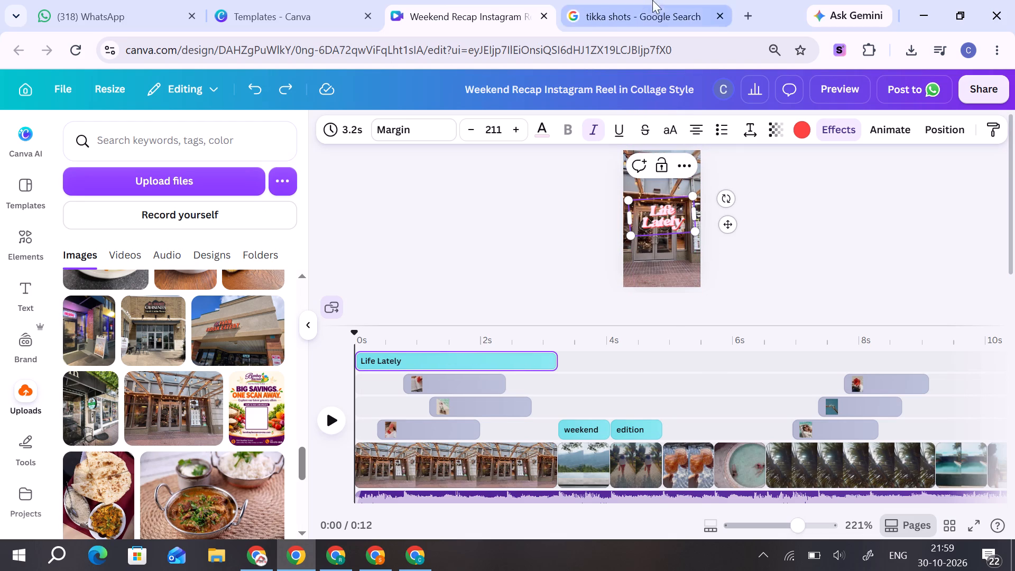
Copy the restaurant name from the Google results and replace the "Life Lately" title with "TIKKA SHOTS FUSION RESTAURANT & BAR".
{"action": "left_click", "coordinate": [644, 0]}
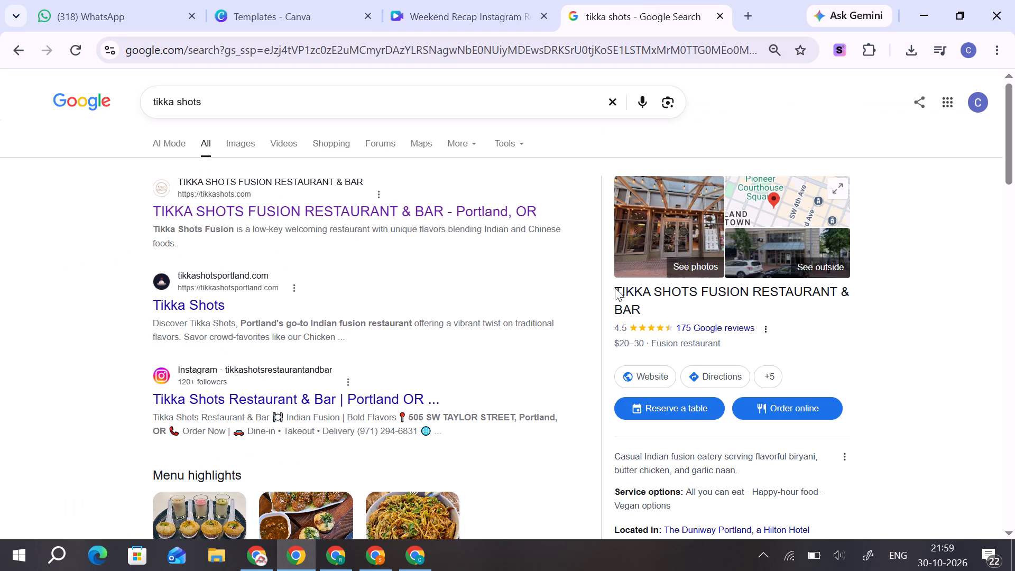
{"action": "triple_click", "coordinate": [618, 290]}
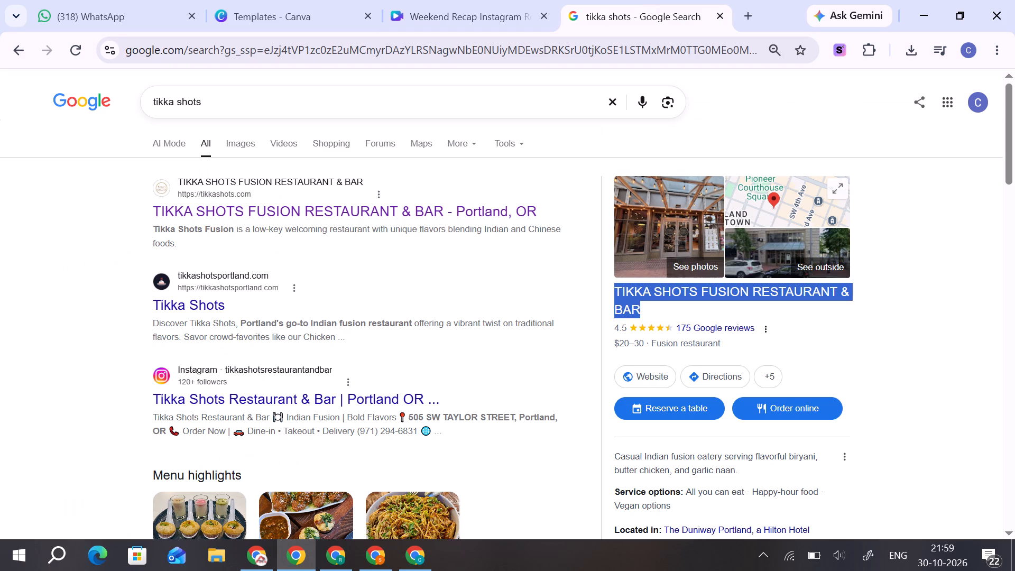
{"action": "key", "text": "ctrl+c"}
{"action": "key", "text": "ctrl+c"}
{"action": "key", "text": "ctrl+c"}
{"action": "key", "text": "ctrl+c"}
{"action": "key", "text": "ctrl+c"}
{"action": "key", "text": "ctrl+c"}
{"action": "key", "text": "ctrl+c"}
{"action": "left_click", "coordinate": [439, 0]}
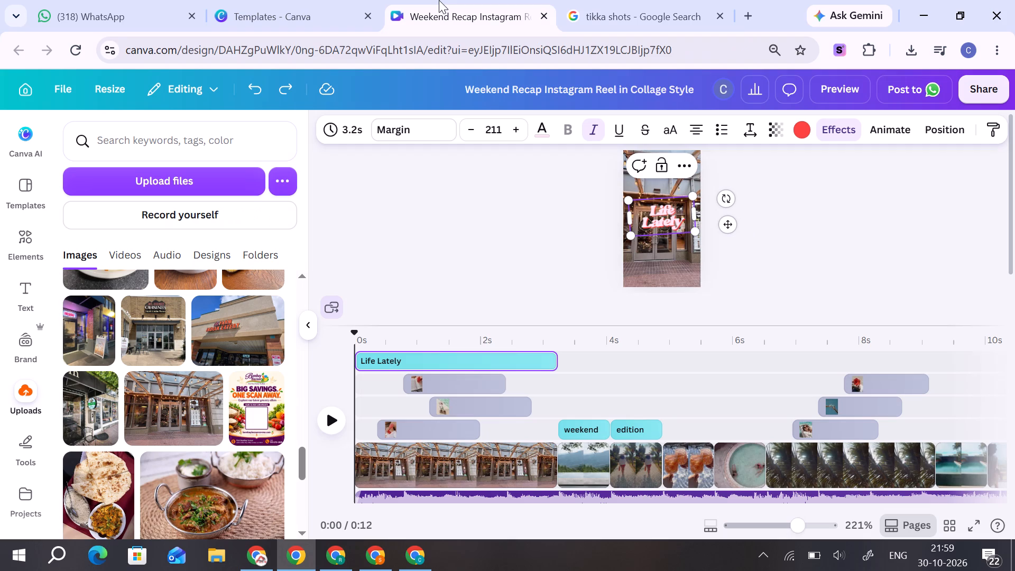
{"action": "triple_click", "coordinate": [666, 223]}
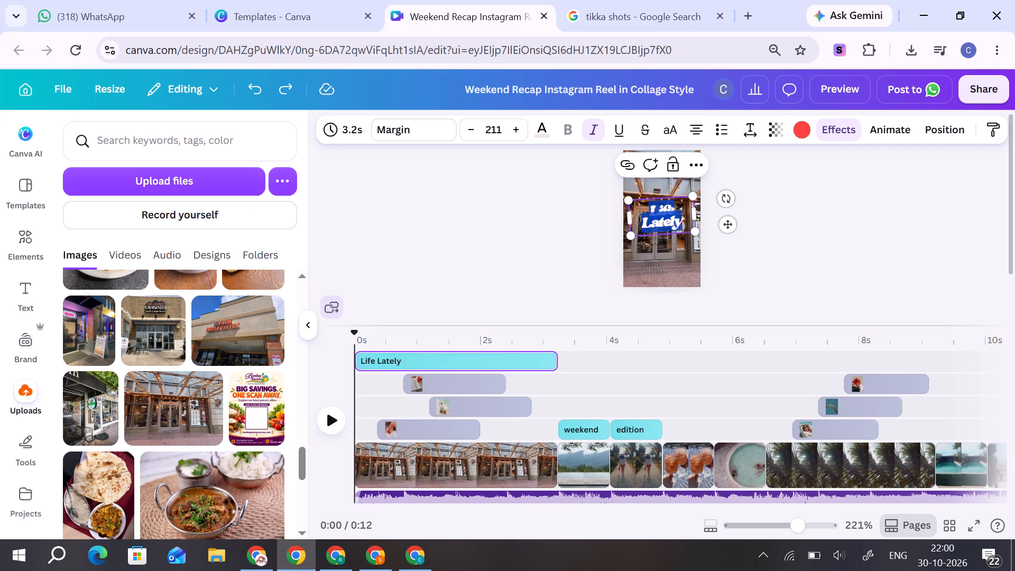
{"action": "key", "text": "ctrl+v"}
Widen the restaurant title's text box to fit the name on two lines and scale it to font size 84.2 within the frame.
{"action": "left_click_drag", "start_coordinate": [696, 214], "coordinate": [753, 209]}
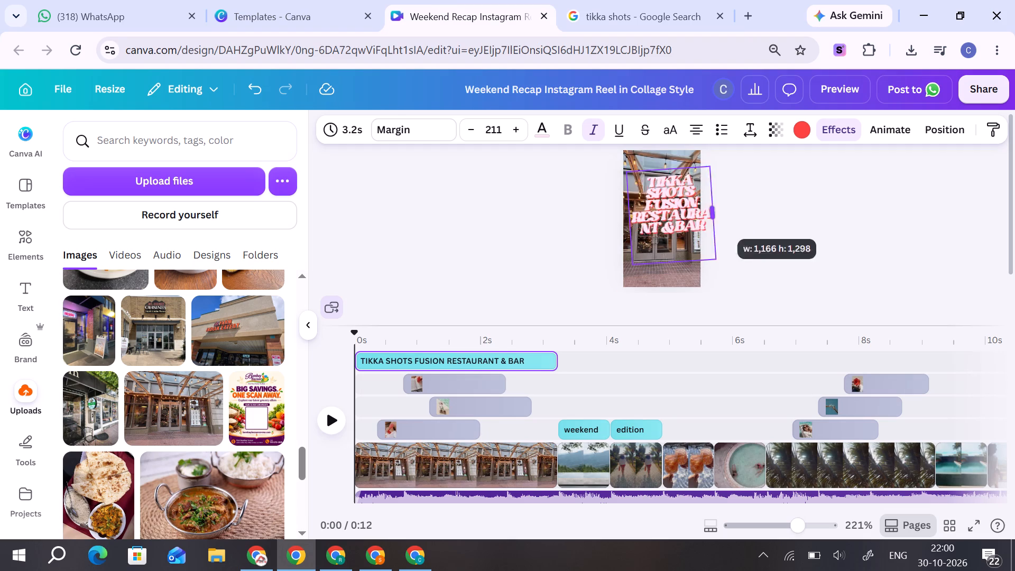
{"action": "left_click_drag", "start_coordinate": [753, 209], "coordinate": [778, 210]}
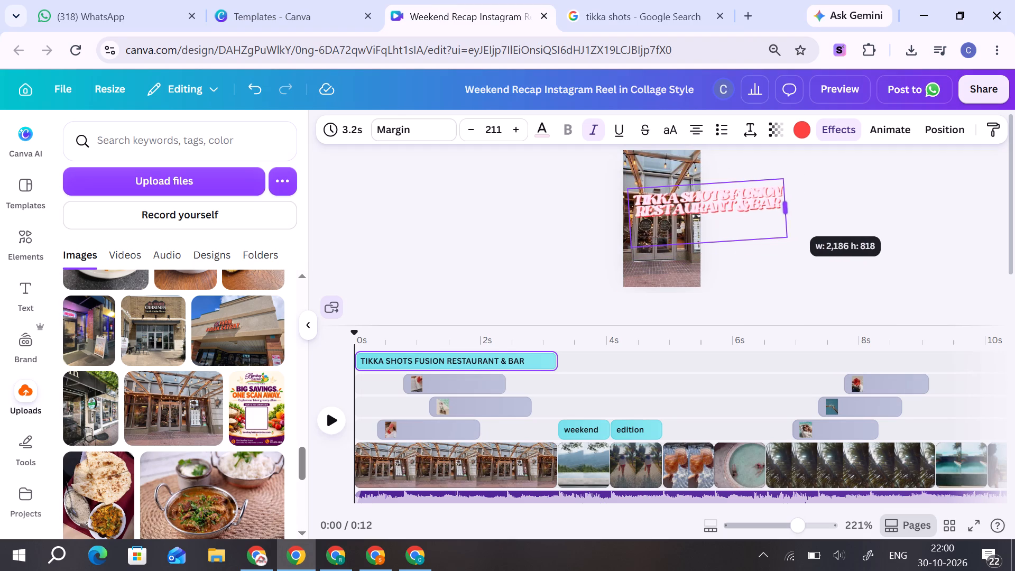
{"action": "left_click_drag", "start_coordinate": [778, 210], "coordinate": [791, 211]}
{"action": "left_click_drag", "start_coordinate": [790, 238], "coordinate": [689, 218]}
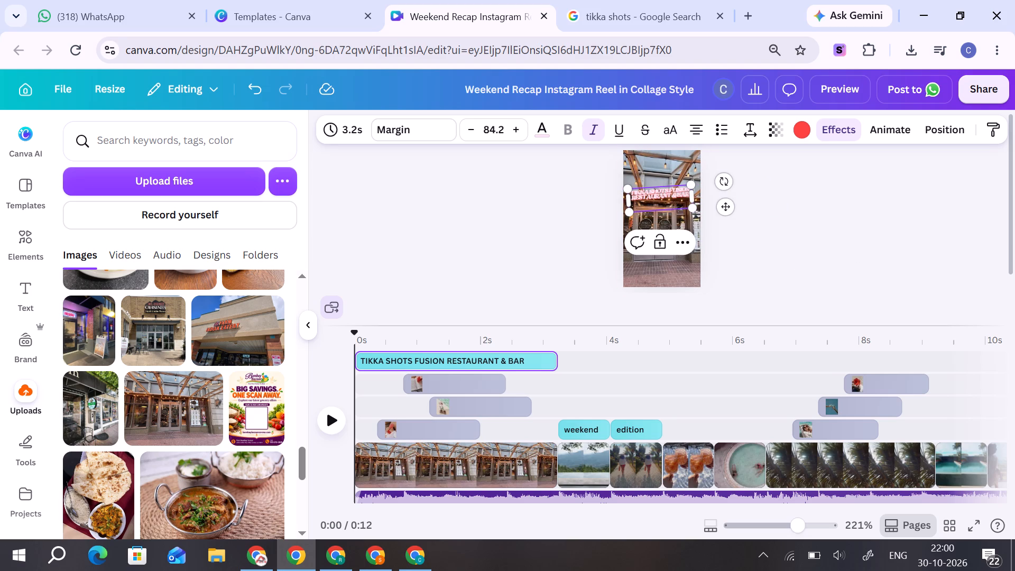
Move the restaurant title down to the middle of the opening scene.
{"action": "left_click_drag", "start_coordinate": [722, 207], "coordinate": [724, 234]}
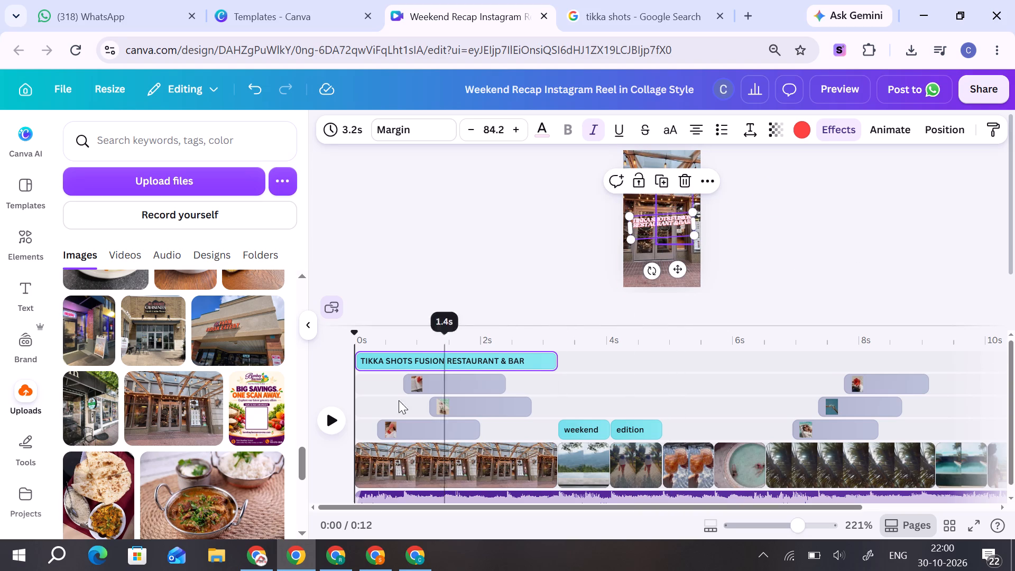
Play the reel's opening scene and return the playhead to about 0.3 s.
{"action": "left_click", "coordinate": [337, 423]}
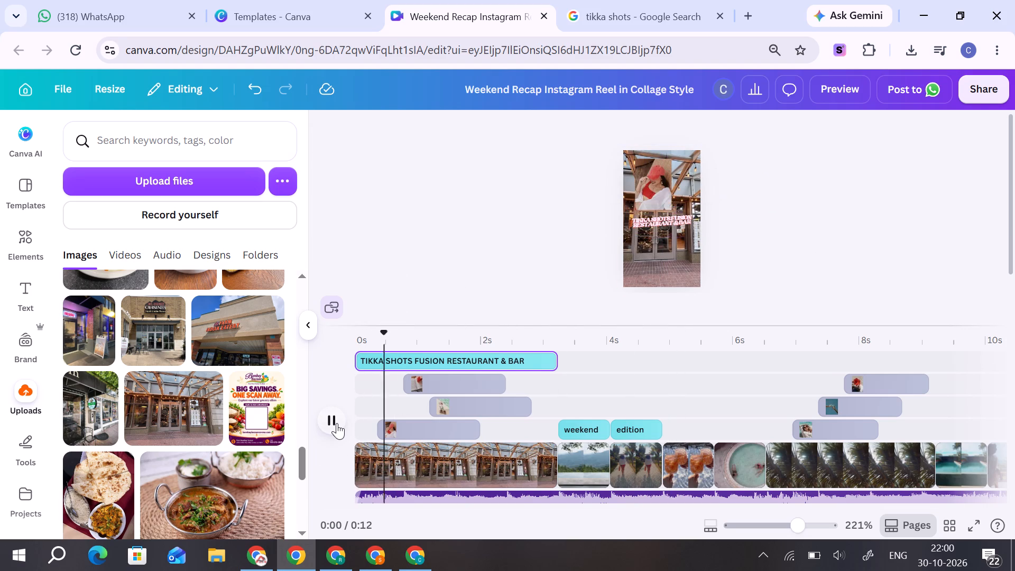
{"action": "left_click", "coordinate": [337, 423]}
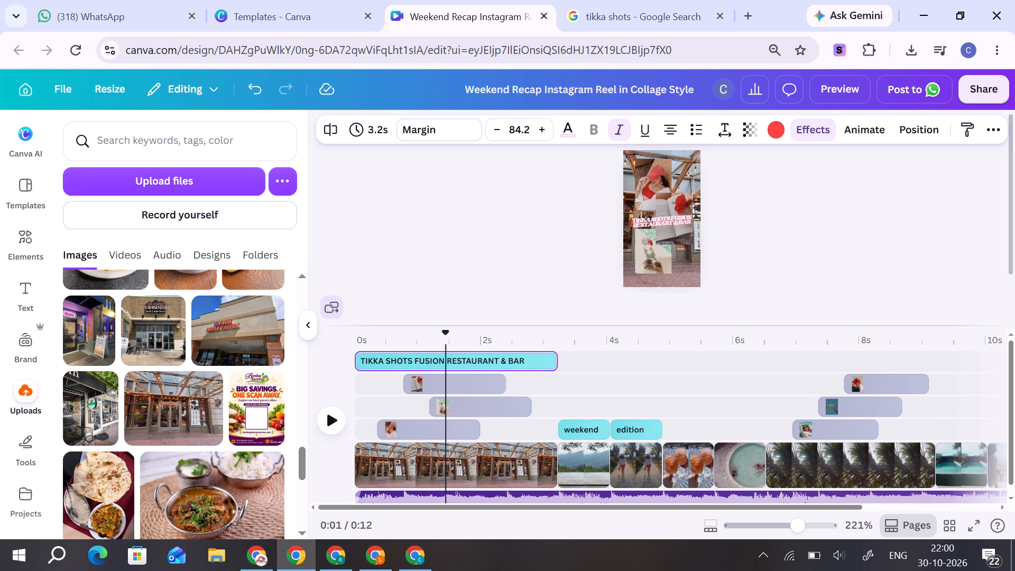
{"action": "left_click_drag", "start_coordinate": [444, 337], "coordinate": [379, 355]}
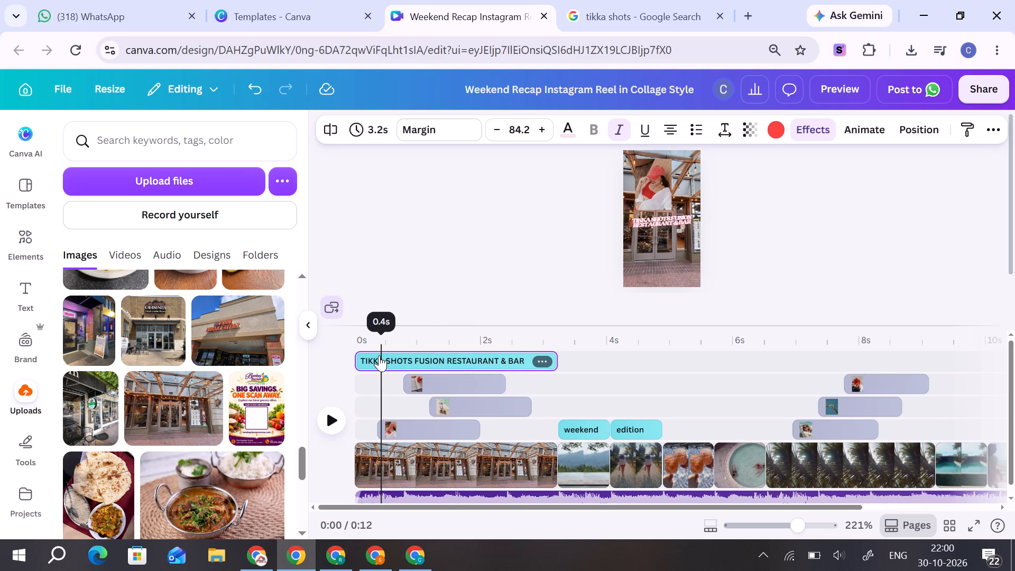
{"action": "left_click_drag", "start_coordinate": [379, 355], "coordinate": [374, 355]}
Replace the woman in the red cap in the opening collage with the uploaded photo of green kebabs on orange sauce.
{"action": "scroll", "coordinate": [188, 372], "scroll_direction": "down", "scroll_amount": 1}
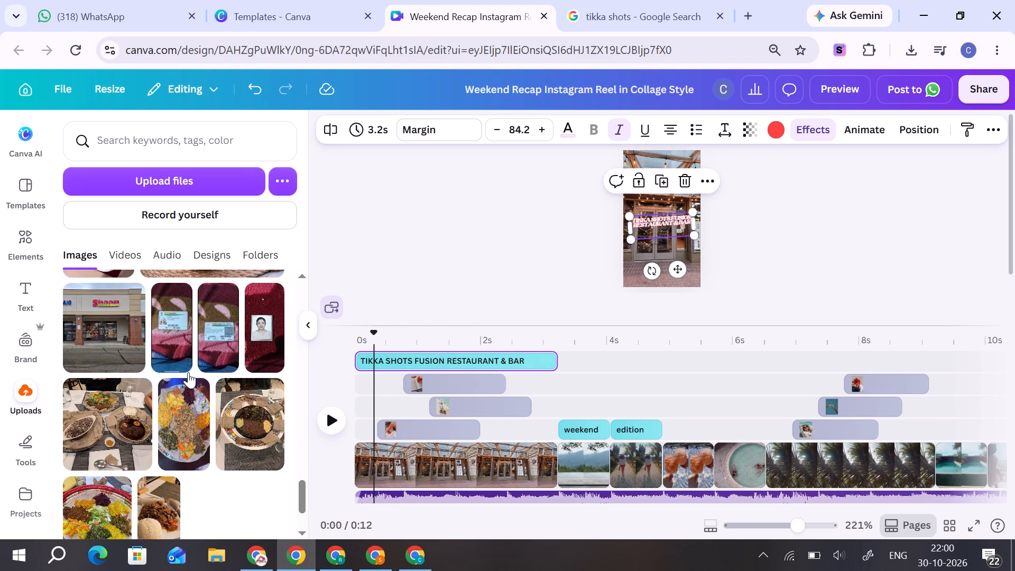
{"action": "scroll", "coordinate": [187, 372], "scroll_direction": "down", "scroll_amount": 1}
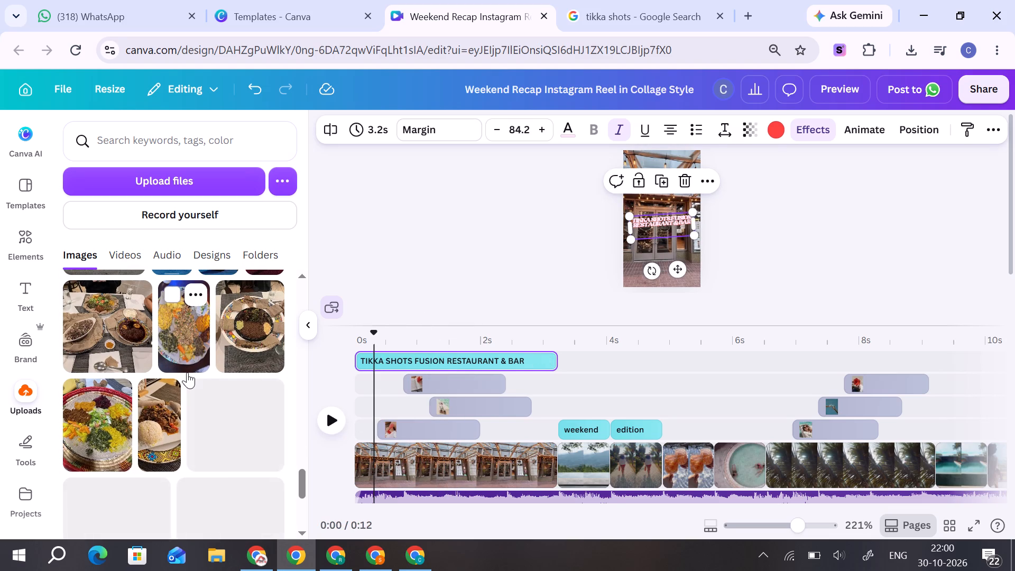
{"action": "scroll", "coordinate": [187, 372], "scroll_direction": "down", "scroll_amount": 2}
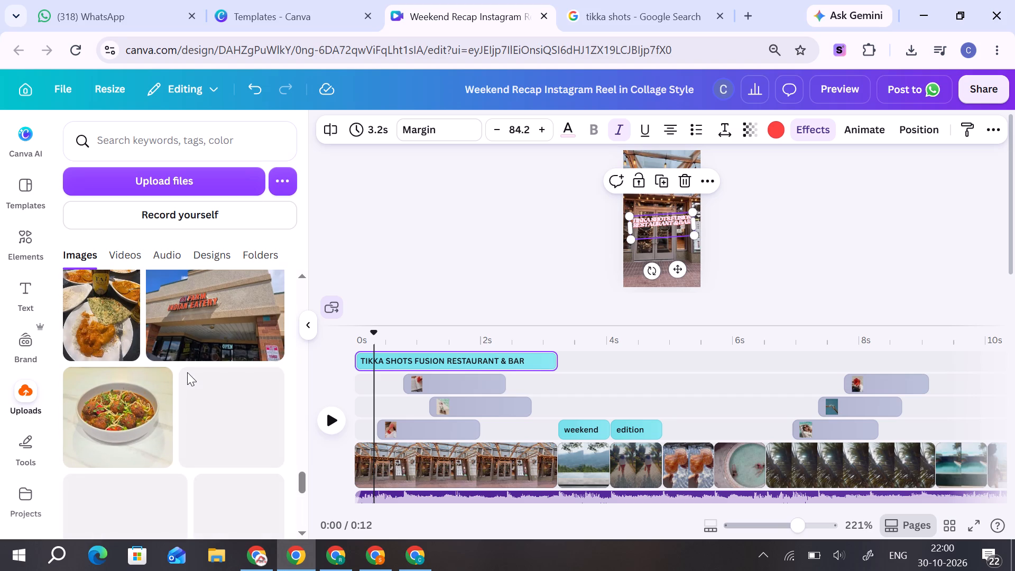
{"action": "scroll", "coordinate": [187, 372], "scroll_direction": "down", "scroll_amount": 1}
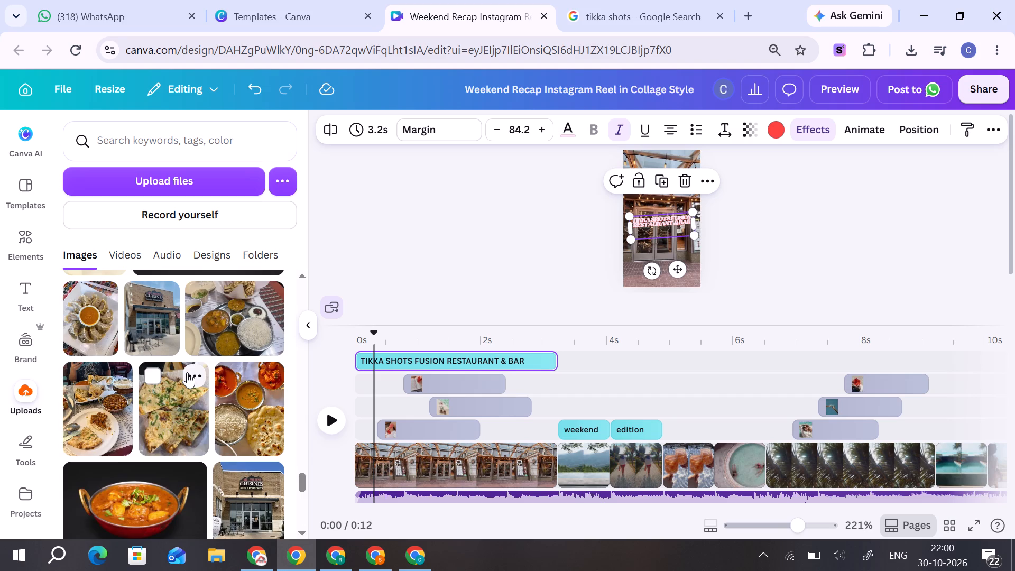
{"action": "scroll", "coordinate": [187, 372], "scroll_direction": "down", "scroll_amount": 2}
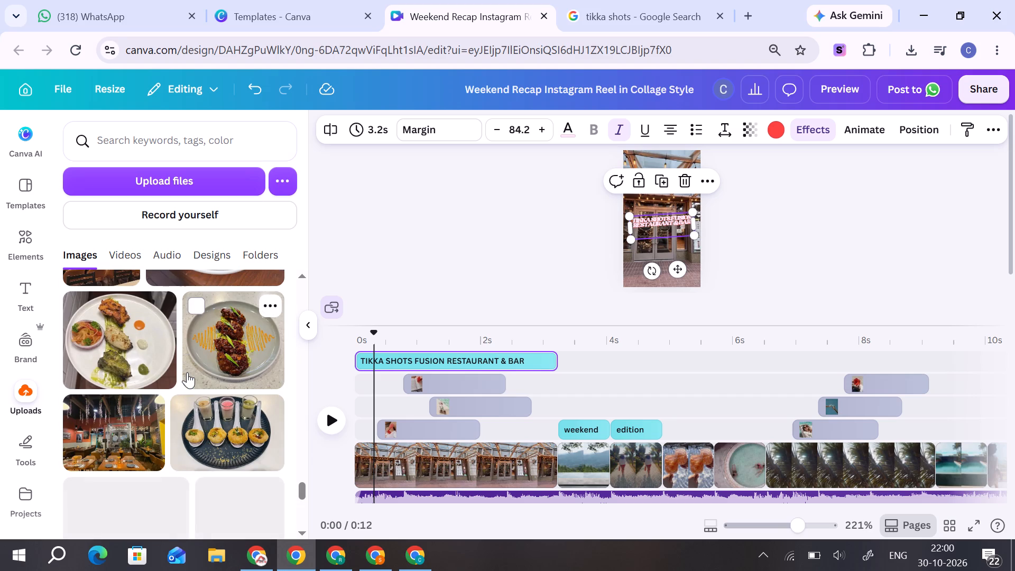
{"action": "scroll", "coordinate": [196, 378], "scroll_direction": "up", "scroll_amount": 1}
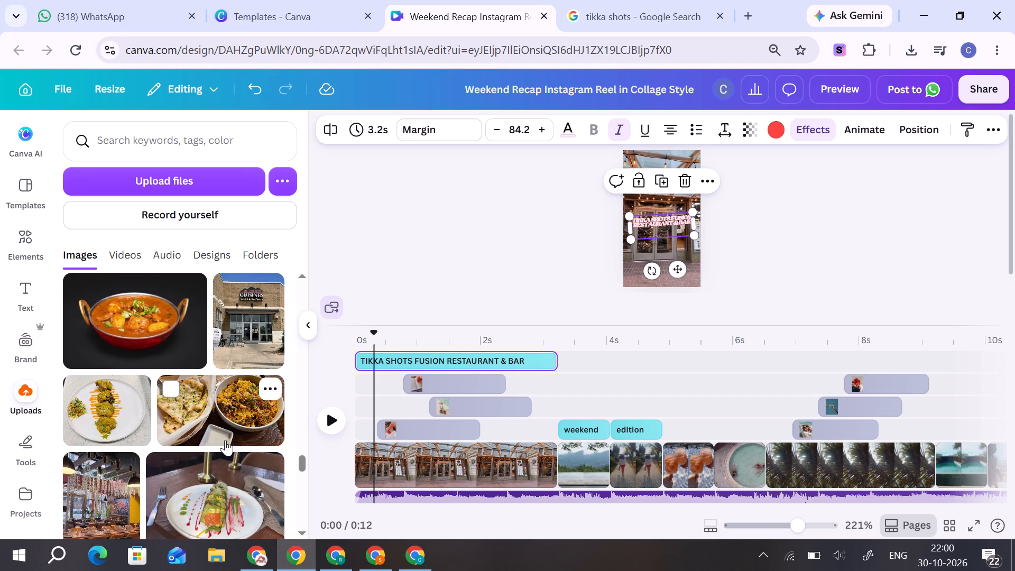
{"action": "left_click_drag", "start_coordinate": [99, 415], "coordinate": [409, 430]}
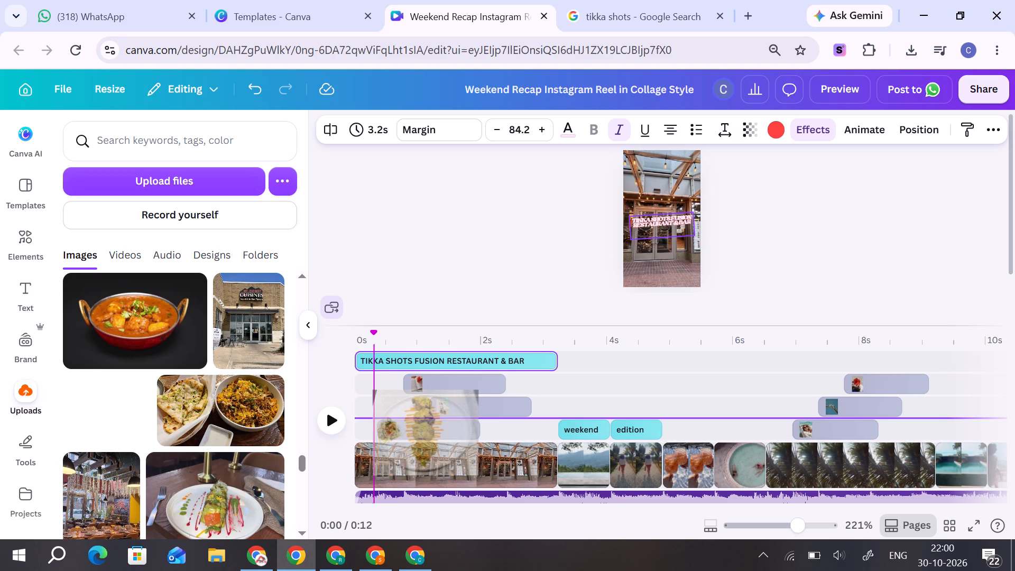
{"action": "left_click_drag", "start_coordinate": [409, 430], "coordinate": [103, 429]}
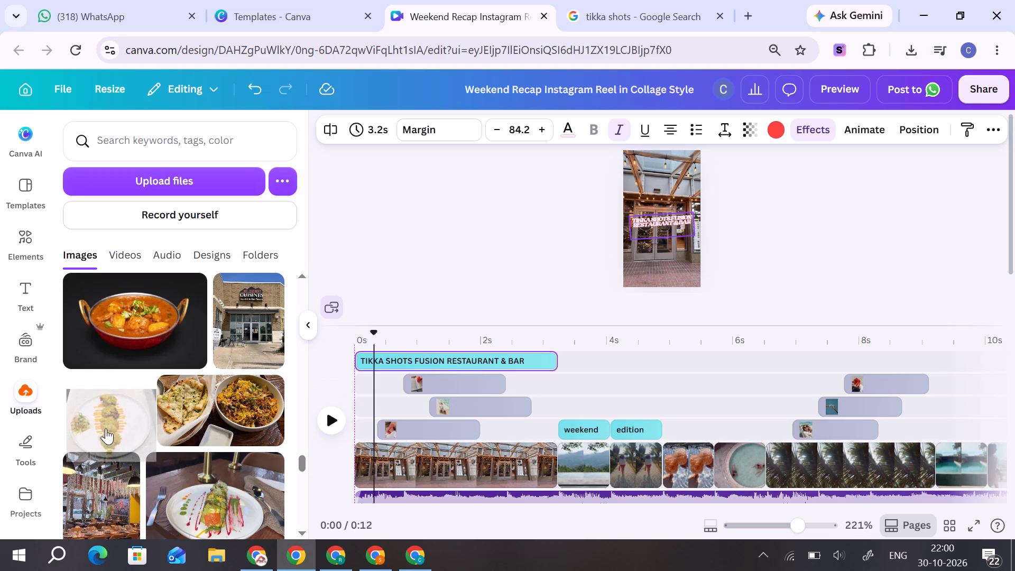
{"action": "left_click", "coordinate": [422, 428]}
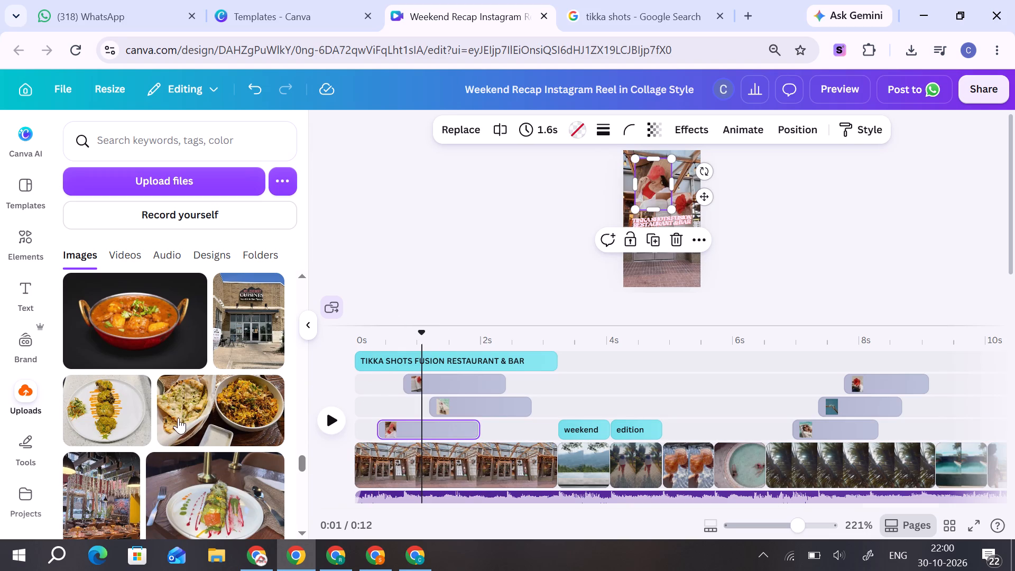
{"action": "left_click_drag", "start_coordinate": [123, 427], "coordinate": [652, 190]}
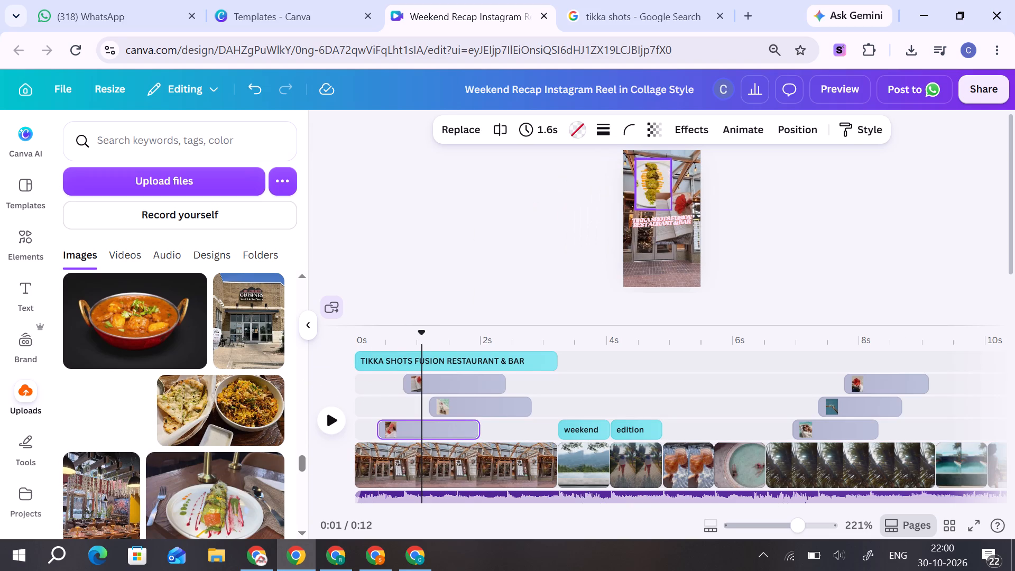
{"action": "left_click_drag", "start_coordinate": [652, 190], "coordinate": [652, 190]}
Replace the opening collage's second photo, with the open book and red flowers, with the uploaded plated dish with pink drizzle.
{"action": "left_click", "coordinate": [688, 202]}
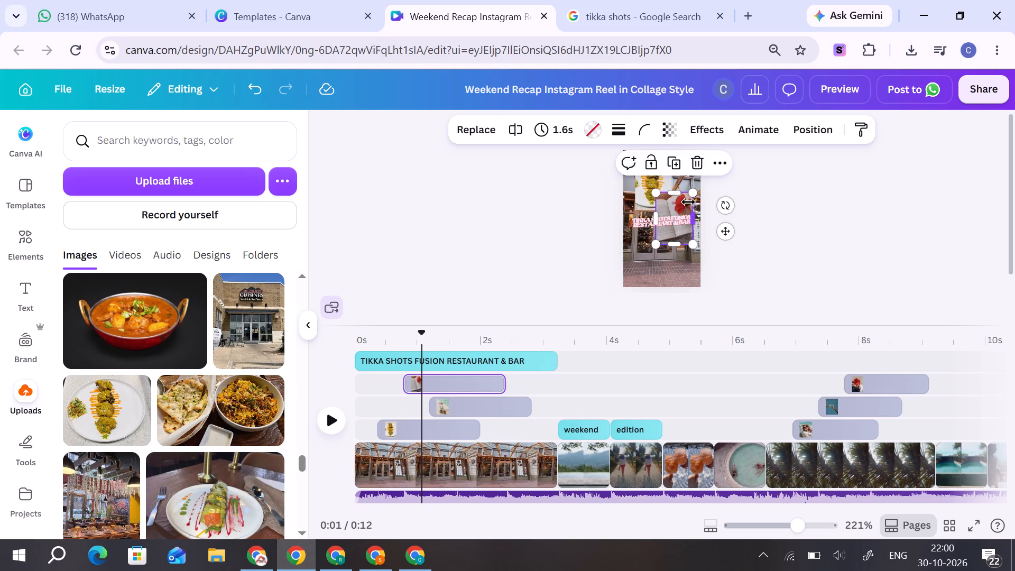
{"action": "left_click_drag", "start_coordinate": [220, 497], "coordinate": [597, 241]}
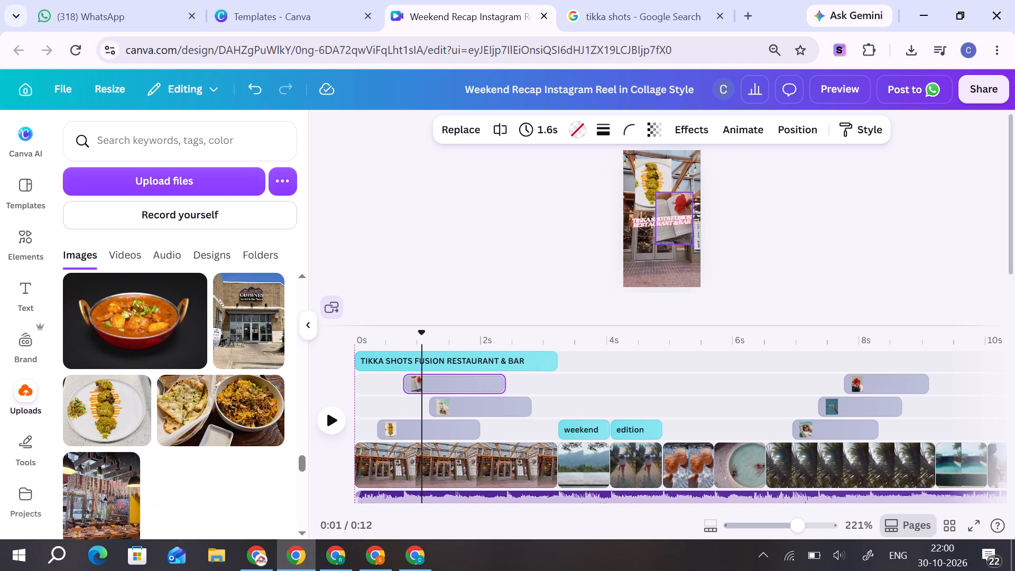
{"action": "left_click_drag", "start_coordinate": [597, 241], "coordinate": [671, 210]}
Replace the opening collage's lower beige photo with the uploaded photo of four filled puris and drink shots on a dark plate.
{"action": "scroll", "coordinate": [269, 427], "scroll_direction": "down", "scroll_amount": 1}
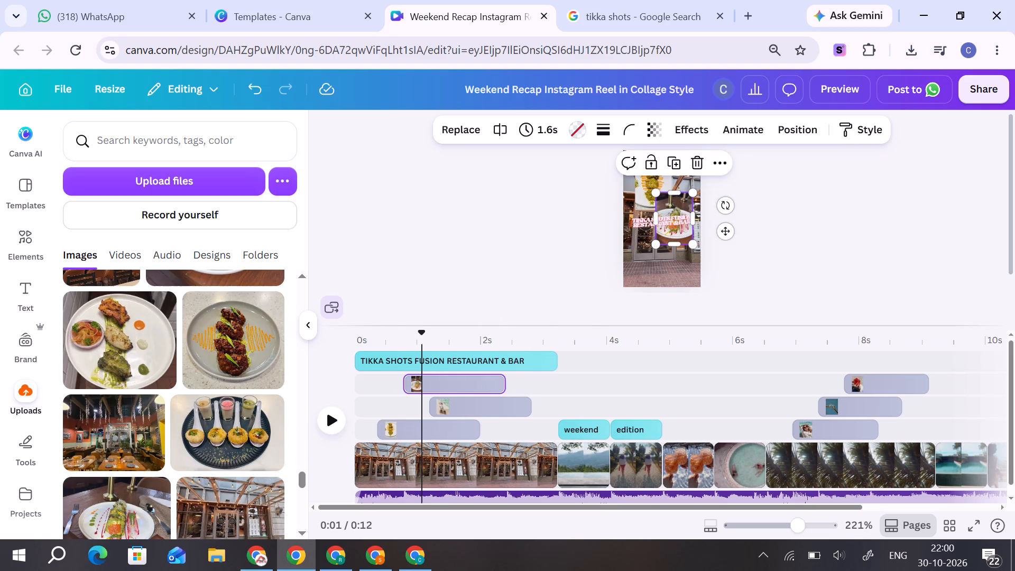
{"action": "left_click_drag", "start_coordinate": [429, 335], "coordinate": [446, 336]}
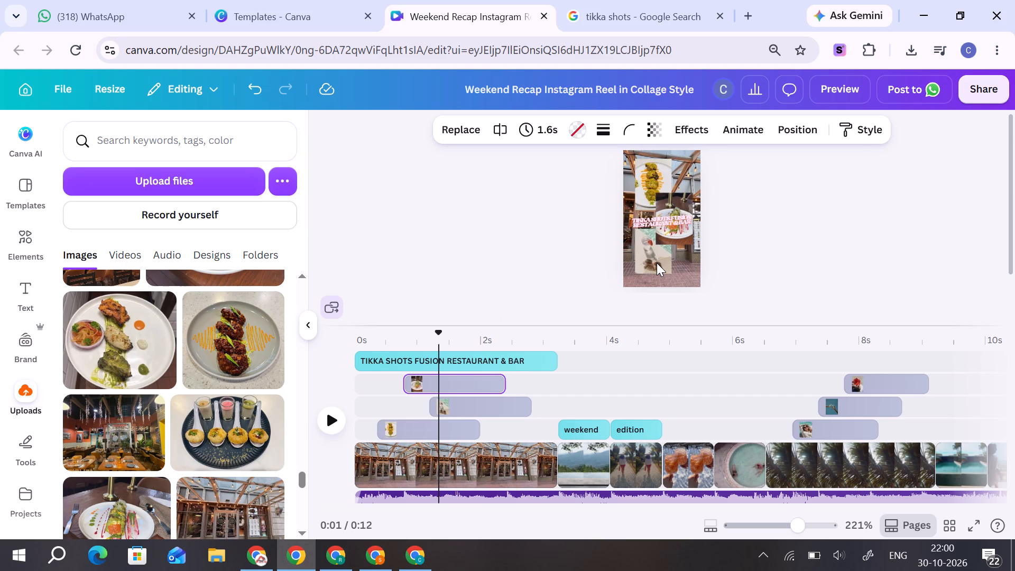
{"action": "left_click", "coordinate": [657, 263]}
{"action": "left_click_drag", "start_coordinate": [224, 446], "coordinate": [500, 325]}
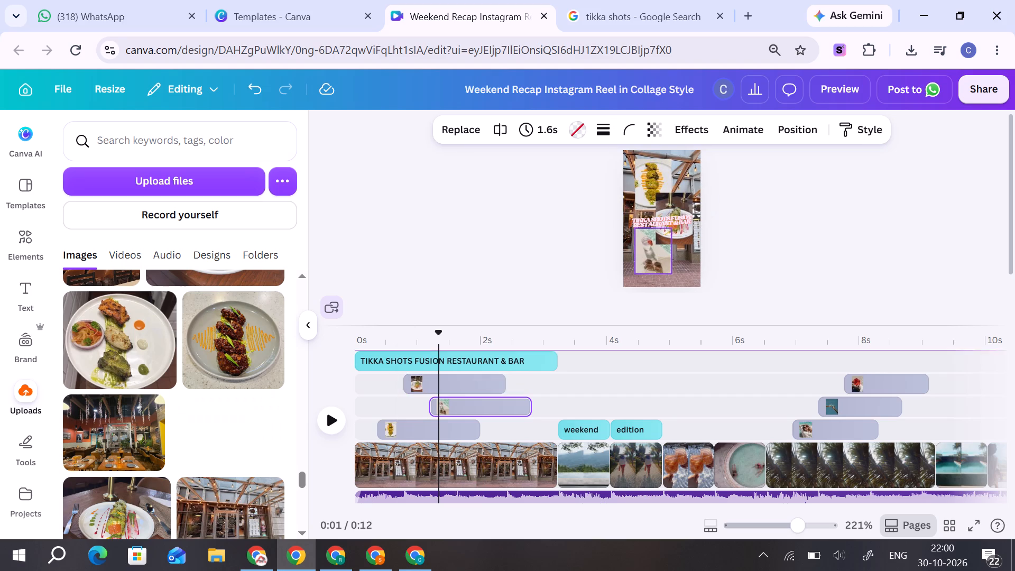
{"action": "left_click_drag", "start_coordinate": [500, 325], "coordinate": [643, 256]}
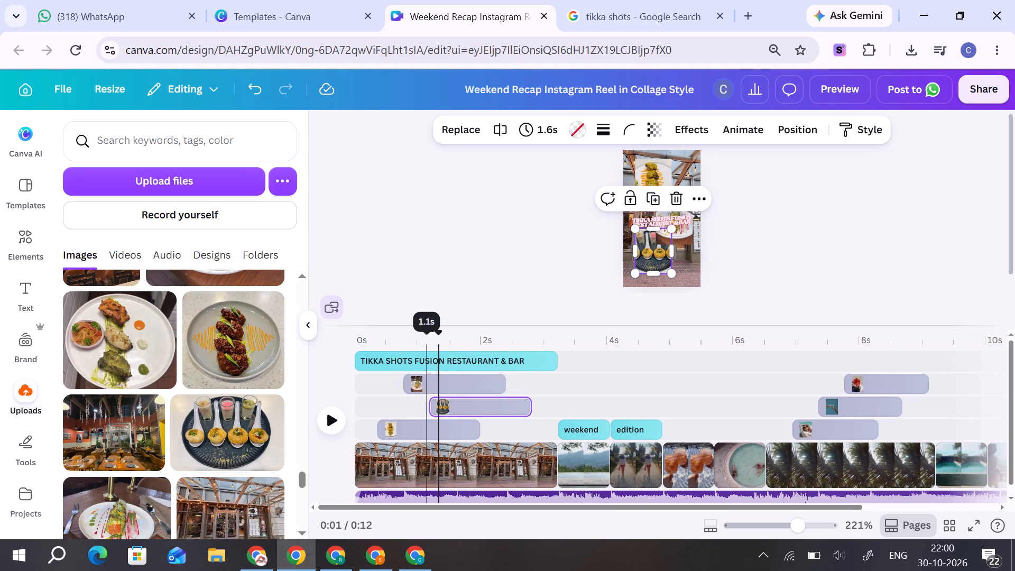
Replace the suitcase-and-mountains background of the "weekend" scene with the uploaded photo of the restaurant's dining room.
{"action": "left_click_drag", "start_coordinate": [439, 335], "coordinate": [562, 335]}
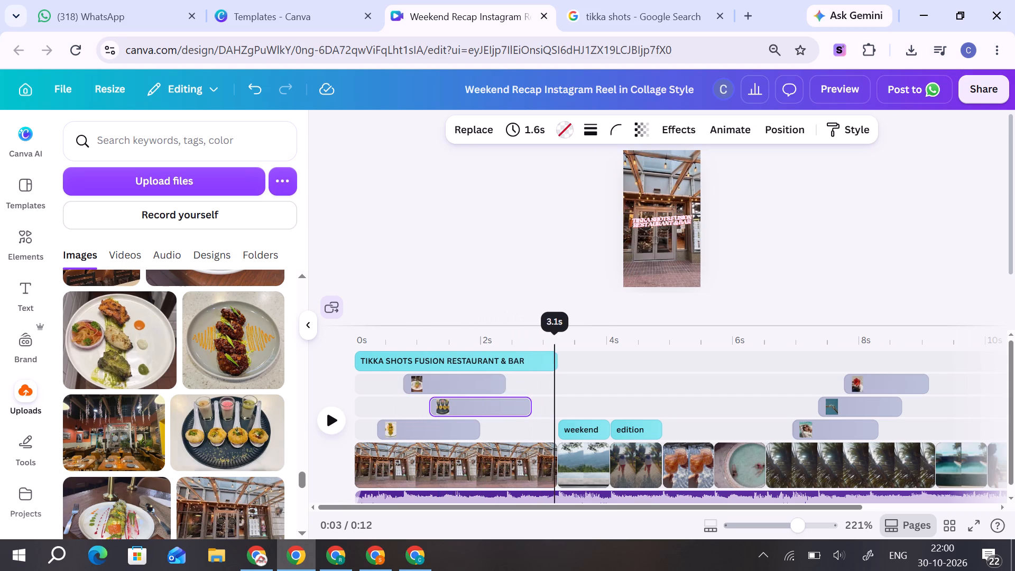
{"action": "left_click_drag", "start_coordinate": [562, 335], "coordinate": [571, 336]}
{"action": "left_click", "coordinate": [674, 247]}
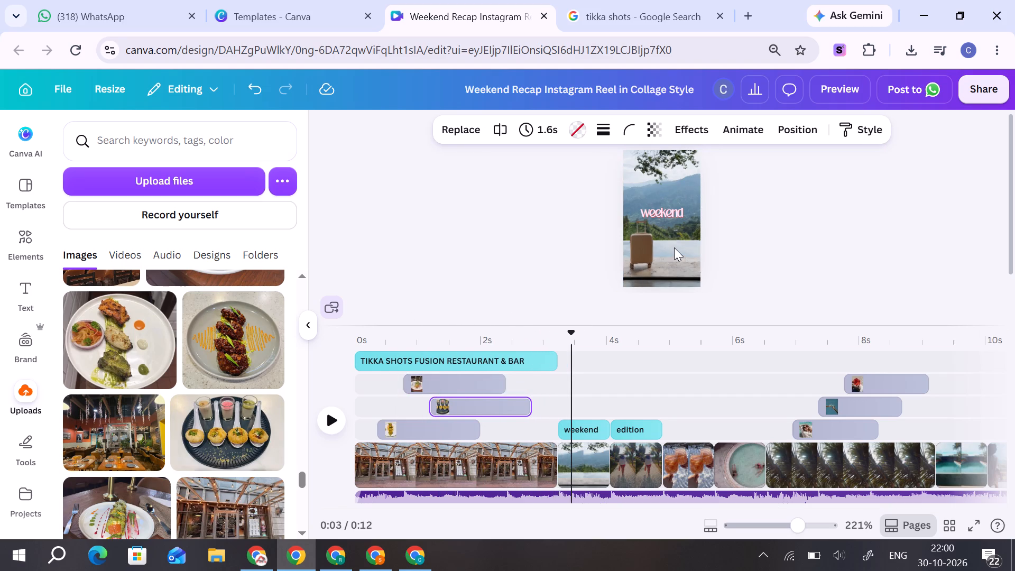
{"action": "scroll", "coordinate": [214, 416], "scroll_direction": "down", "scroll_amount": 1}
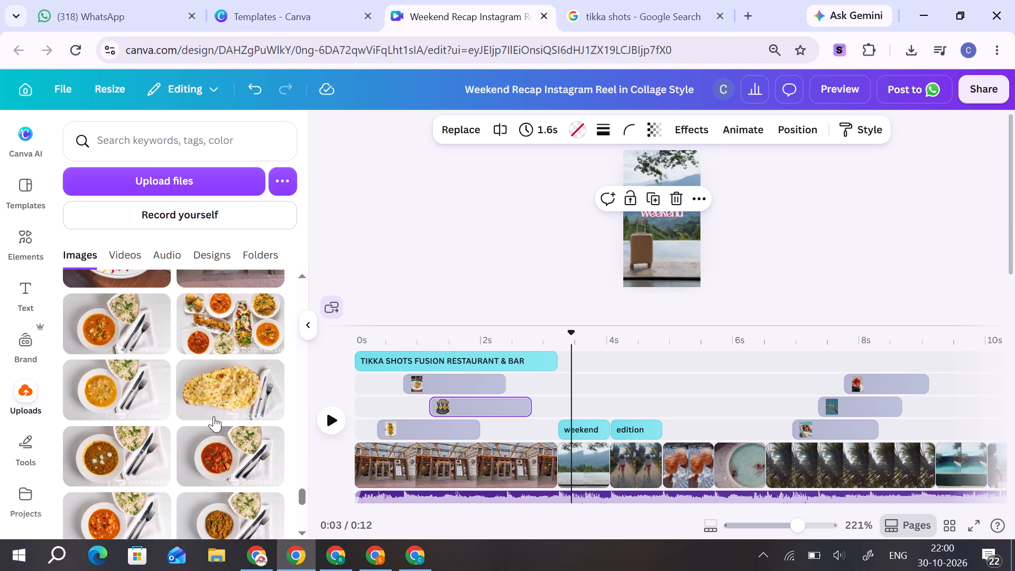
{"action": "scroll", "coordinate": [214, 416], "scroll_direction": "up", "scroll_amount": 1}
{"action": "scroll", "coordinate": [214, 416], "scroll_direction": "down", "scroll_amount": 2}
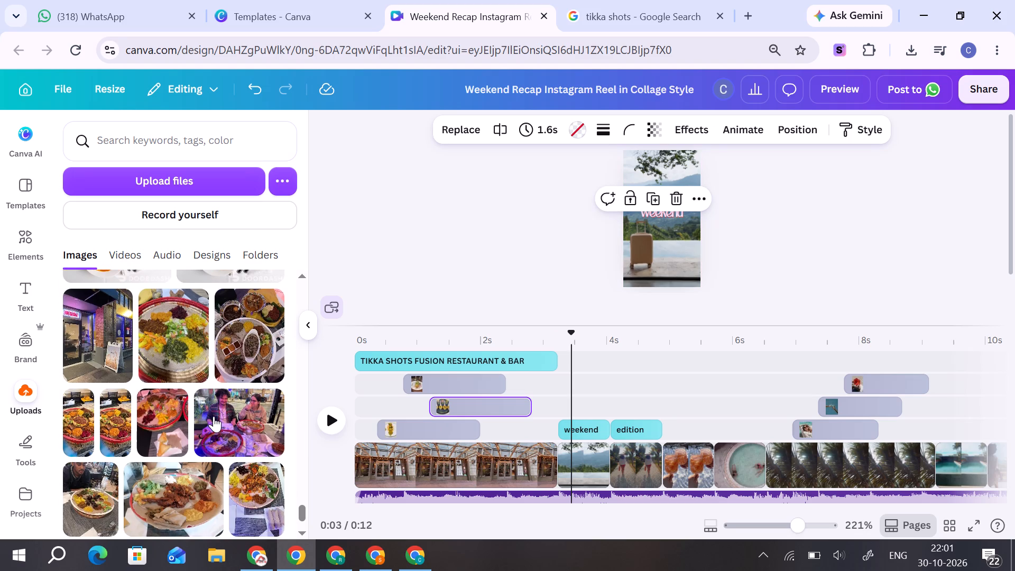
{"action": "scroll", "coordinate": [214, 416], "scroll_direction": "up", "scroll_amount": 2}
{"action": "scroll", "coordinate": [214, 416], "scroll_direction": "down", "scroll_amount": 1}
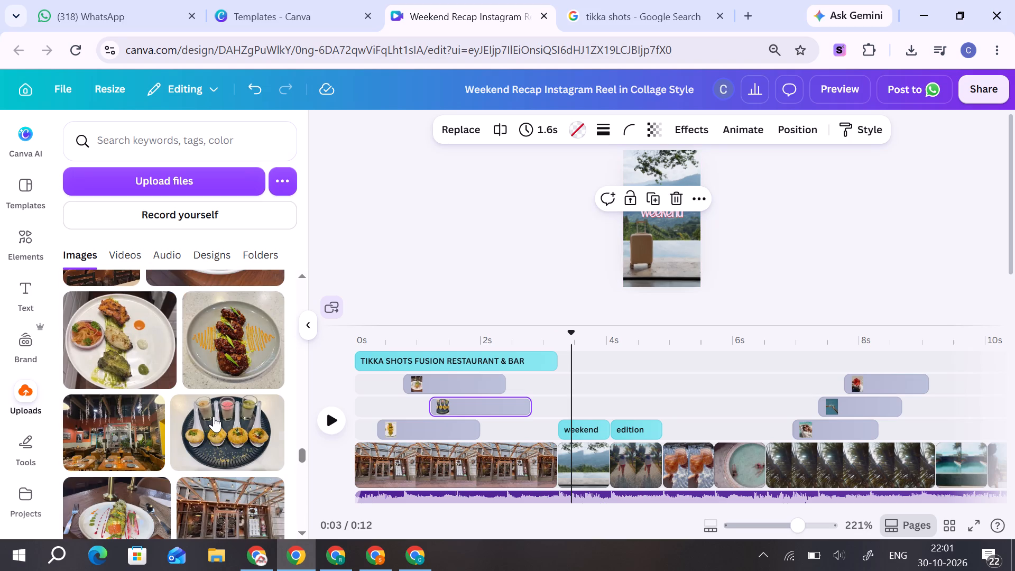
{"action": "scroll", "coordinate": [214, 416], "scroll_direction": "up", "scroll_amount": 1}
{"action": "left_click_drag", "start_coordinate": [118, 457], "coordinate": [568, 302]}
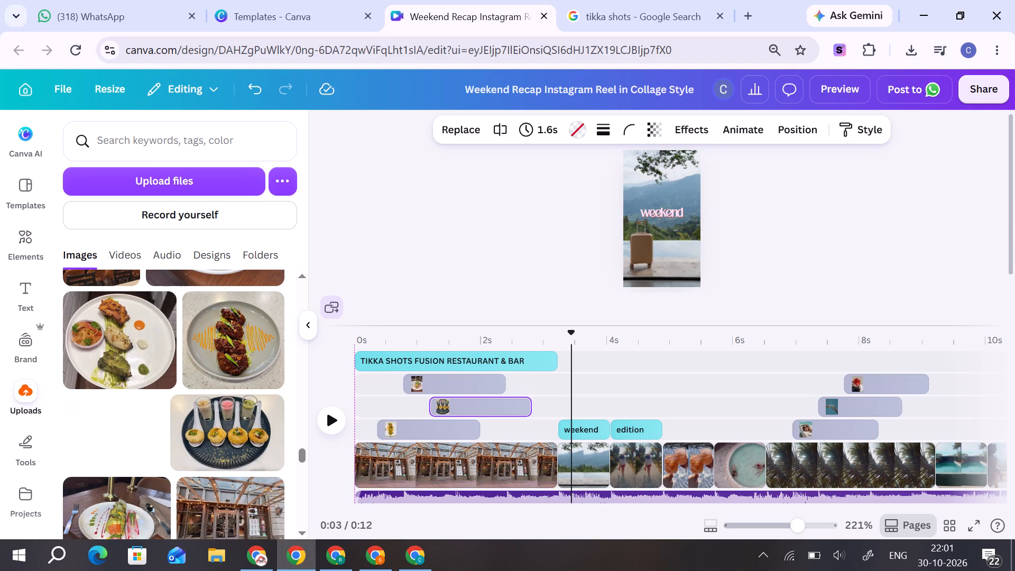
{"action": "left_click_drag", "start_coordinate": [568, 302], "coordinate": [628, 251]}
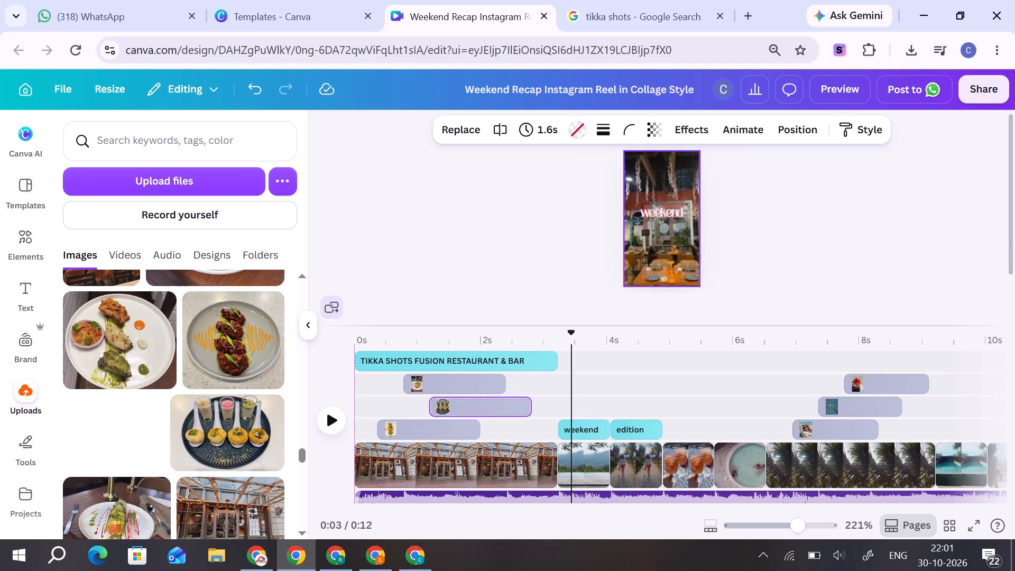
{"action": "left_click_drag", "start_coordinate": [628, 251], "coordinate": [626, 251]}
Move the playhead to the "edition" scene and examine its background clip of a person walking.
{"action": "left_click", "coordinate": [667, 218]}
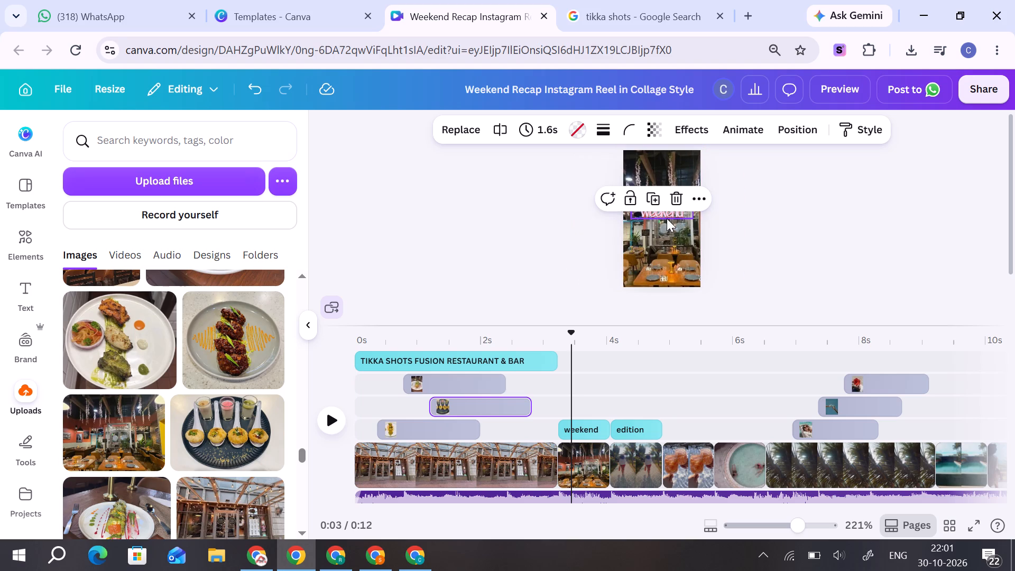
{"action": "left_click_drag", "start_coordinate": [572, 334], "coordinate": [607, 340]}
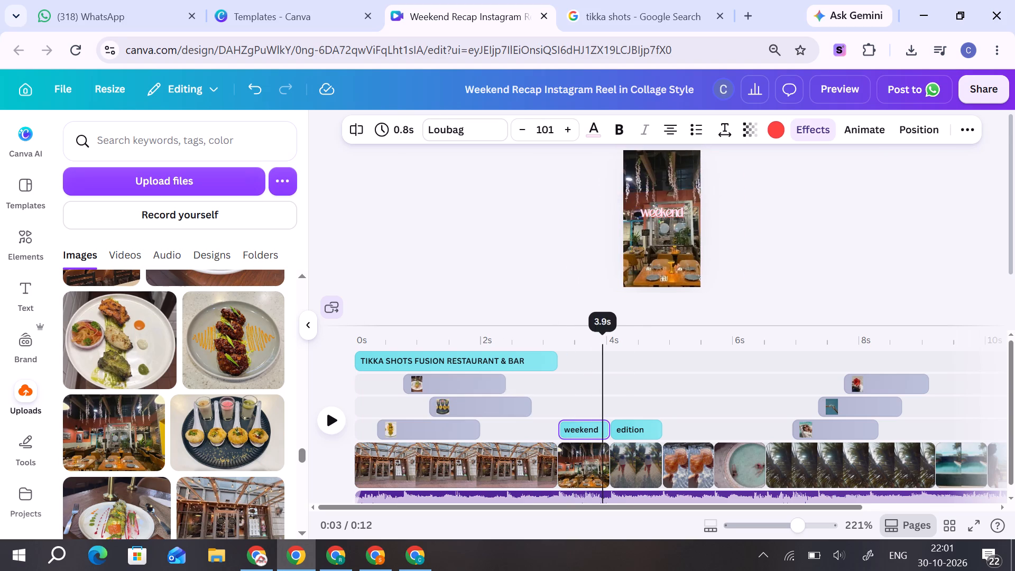
{"action": "left_click_drag", "start_coordinate": [607, 340], "coordinate": [630, 342]}
{"action": "left_click", "coordinate": [650, 233]}
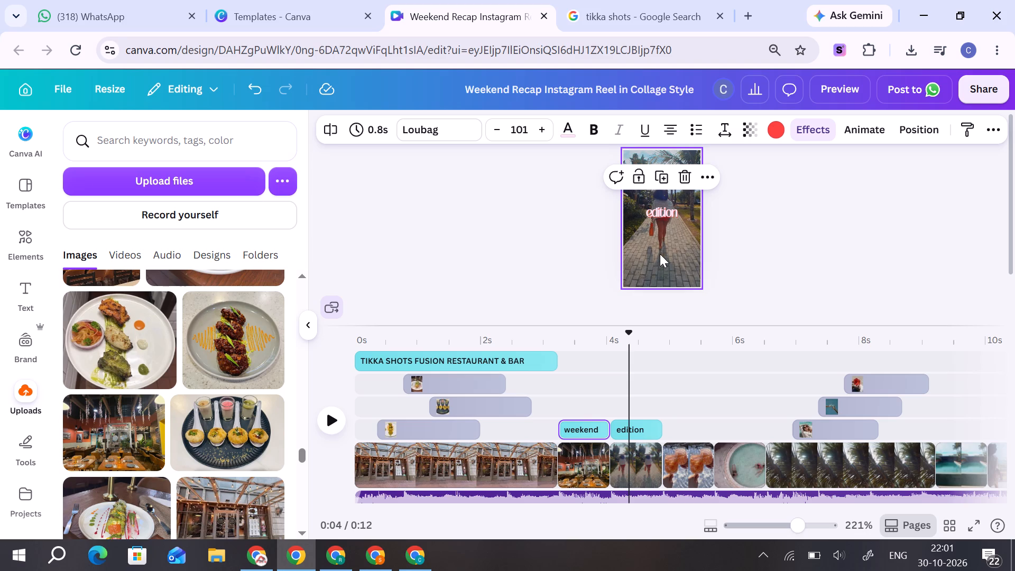
Switch to the Google results for tikka shots and save the restaurant's photo of three colourful drinks to Downloads as WEBP.
{"action": "left_click", "coordinate": [610, 0]}
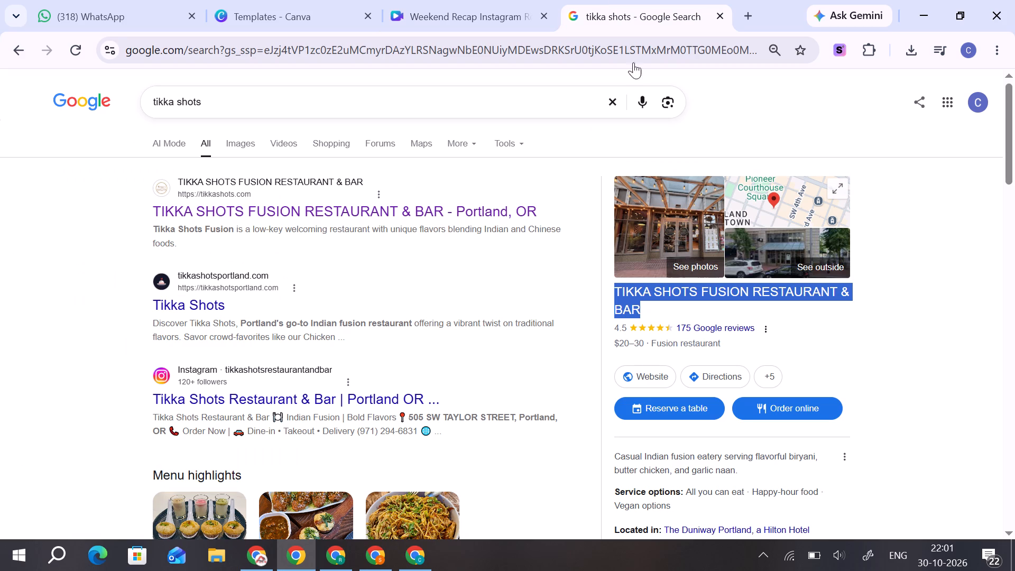
{"action": "left_click_drag", "start_coordinate": [1005, 130], "coordinate": [1010, 140]}
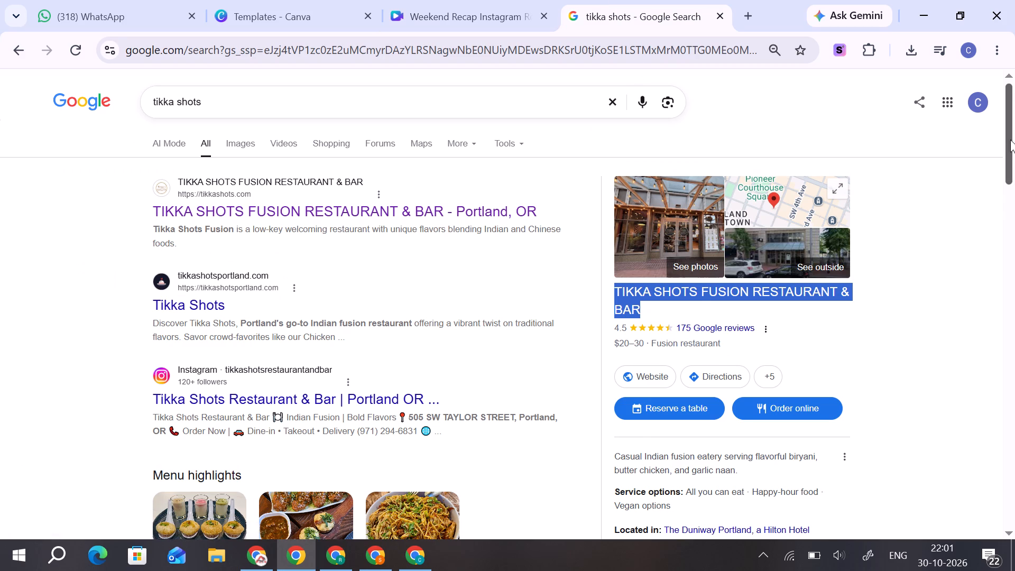
{"action": "left_click_drag", "start_coordinate": [1010, 140], "coordinate": [1014, 130]}
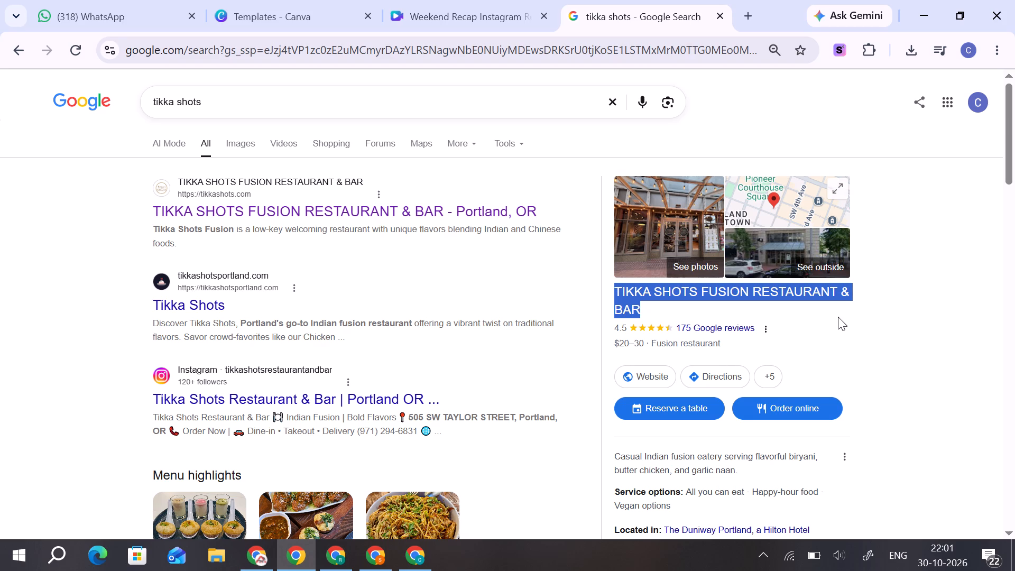
{"action": "left_click", "coordinate": [648, 205]}
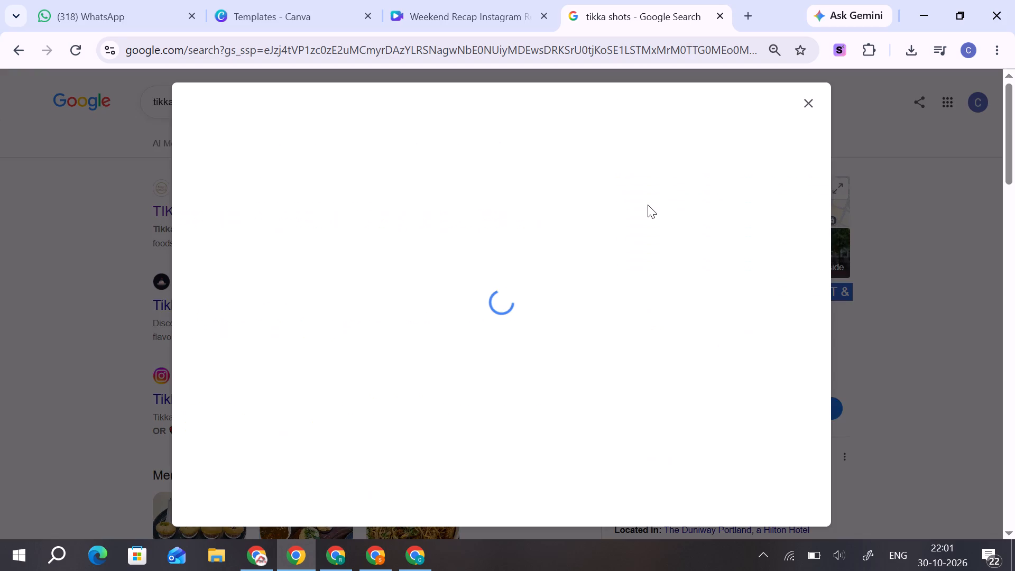
{"action": "scroll", "coordinate": [346, 342], "scroll_direction": "down", "scroll_amount": 2}
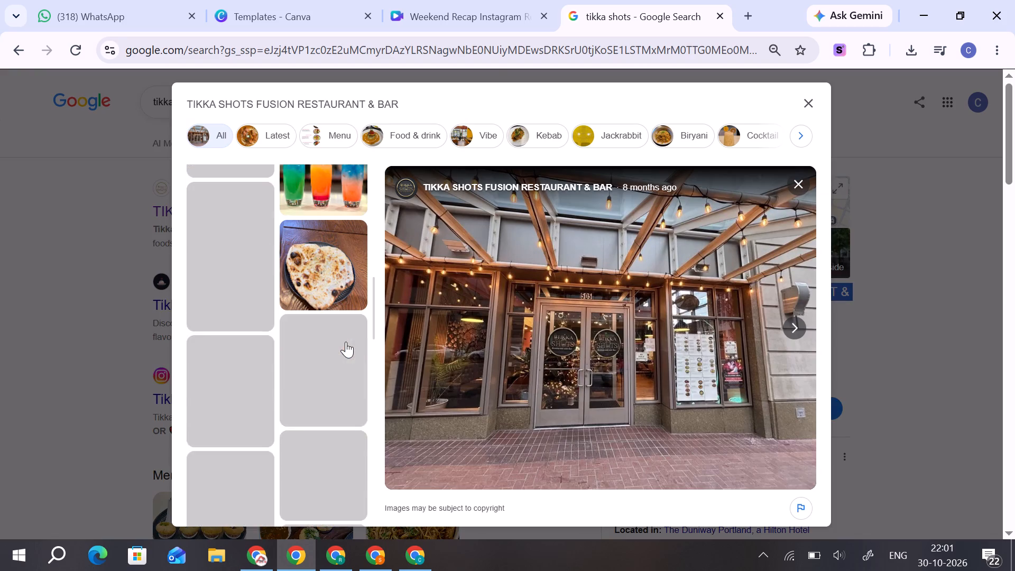
{"action": "scroll", "coordinate": [346, 342], "scroll_direction": "up", "scroll_amount": 1}
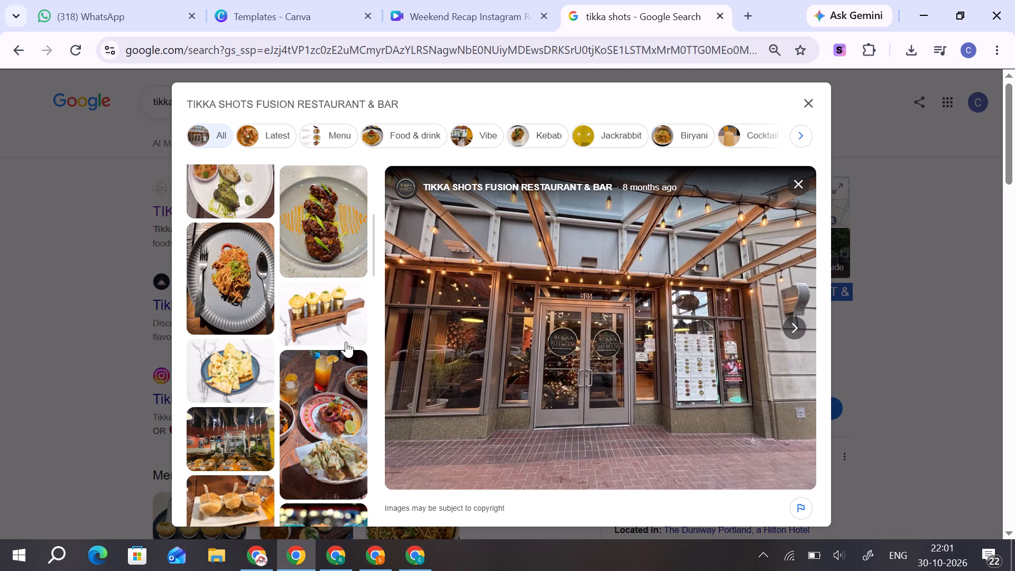
{"action": "scroll", "coordinate": [346, 342], "scroll_direction": "down", "scroll_amount": 1}
{"action": "left_click", "coordinate": [337, 210]}
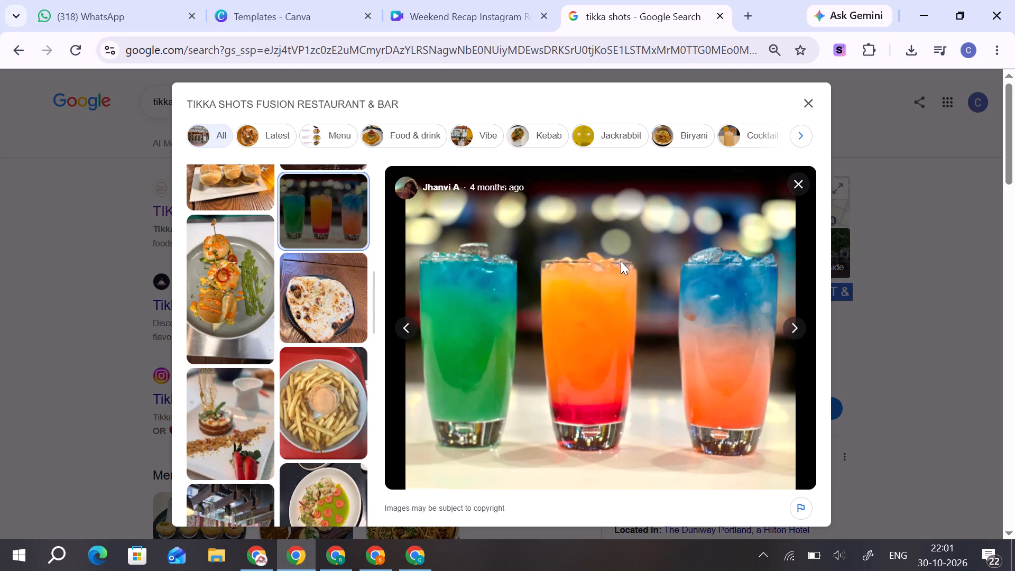
{"action": "right_click", "coordinate": [621, 261]}
{"action": "left_click", "coordinate": [685, 303]}
{"action": "left_click", "coordinate": [552, 416]}
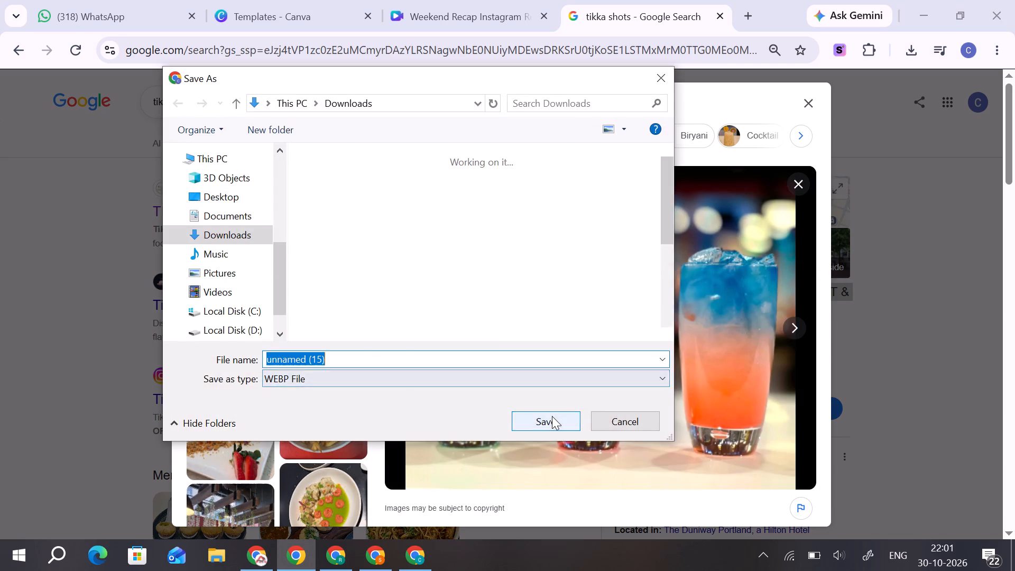
Switch to the Canva design, upload the saved three-drinks photo and use it to replace the "edition" scene's background clip.
{"action": "left_click", "coordinate": [405, 0]}
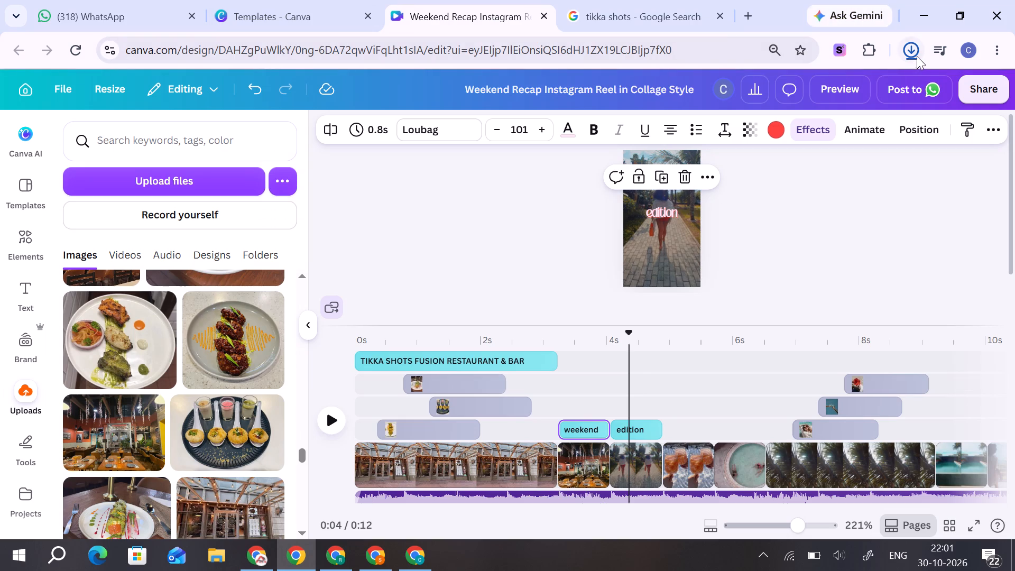
{"action": "left_click", "coordinate": [910, 49]}
{"action": "left_click", "coordinate": [910, 49]}
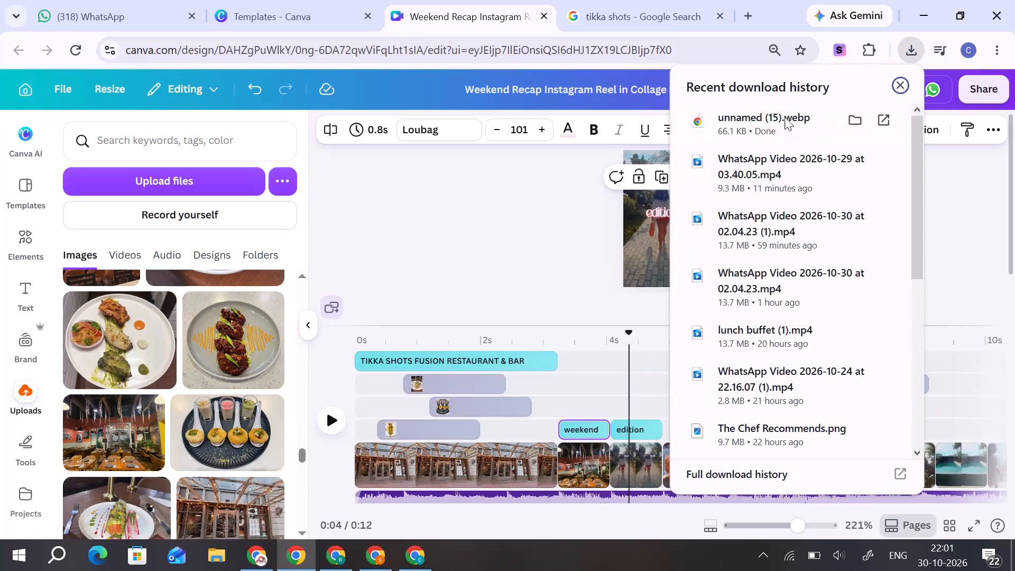
{"action": "left_click_drag", "start_coordinate": [753, 121], "coordinate": [227, 315]}
{"action": "scroll", "coordinate": [253, 339], "scroll_direction": "up", "scroll_amount": 12}
{"action": "left_click", "coordinate": [363, 261]}
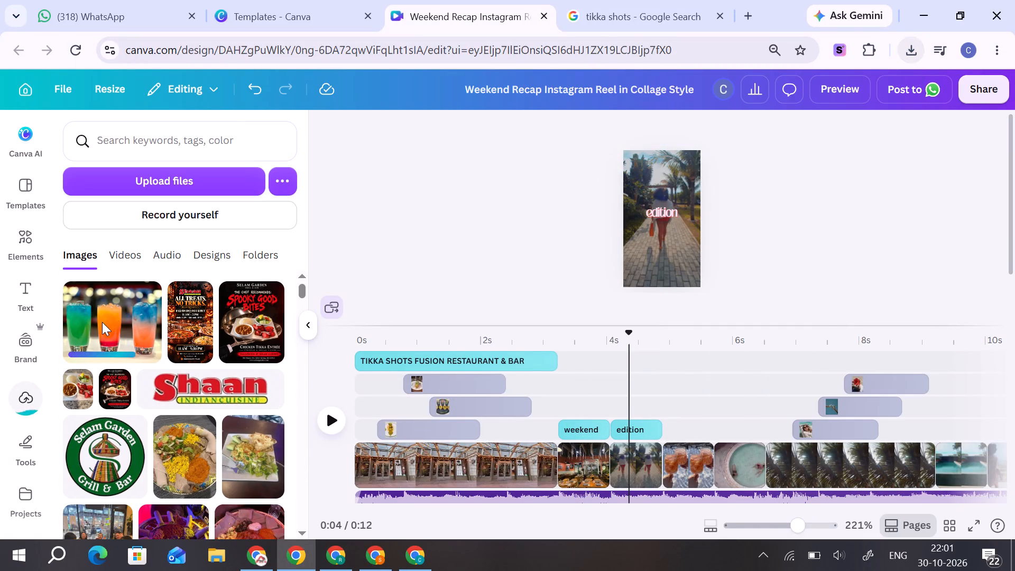
{"action": "left_click_drag", "start_coordinate": [102, 322], "coordinate": [670, 182]}
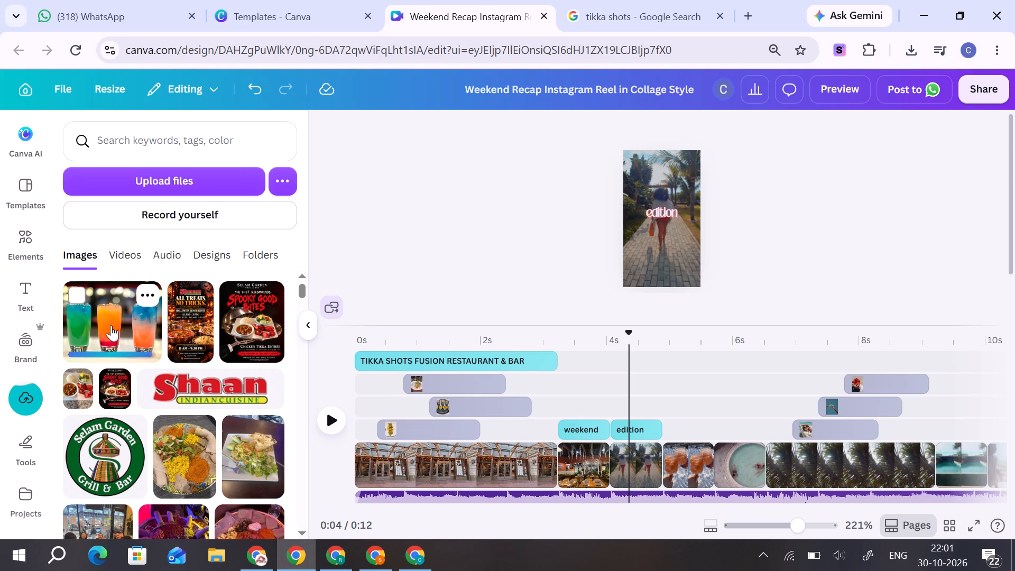
{"action": "left_click_drag", "start_coordinate": [111, 325], "coordinate": [623, 183]}
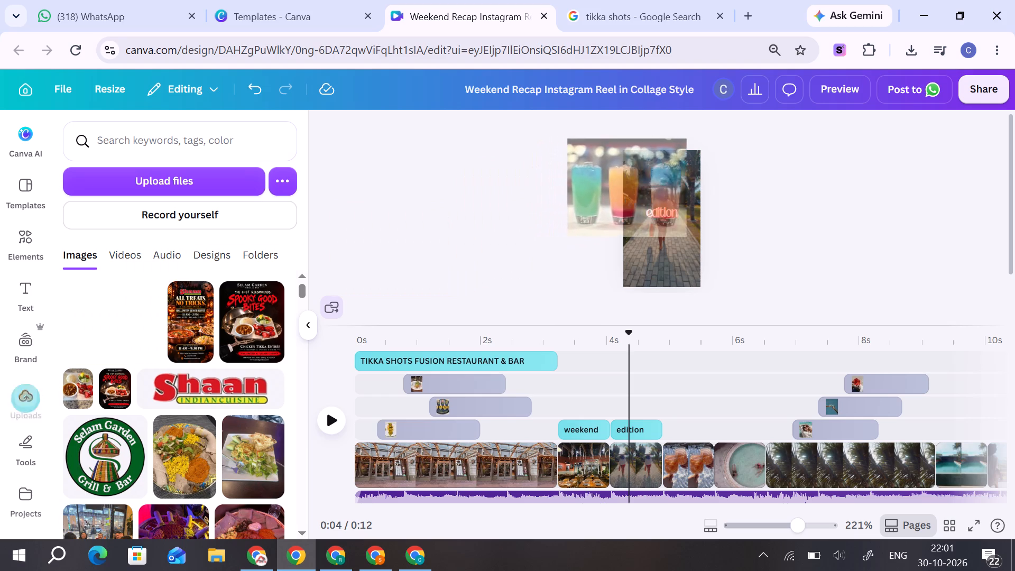
{"action": "left_click_drag", "start_coordinate": [623, 183], "coordinate": [623, 184]}
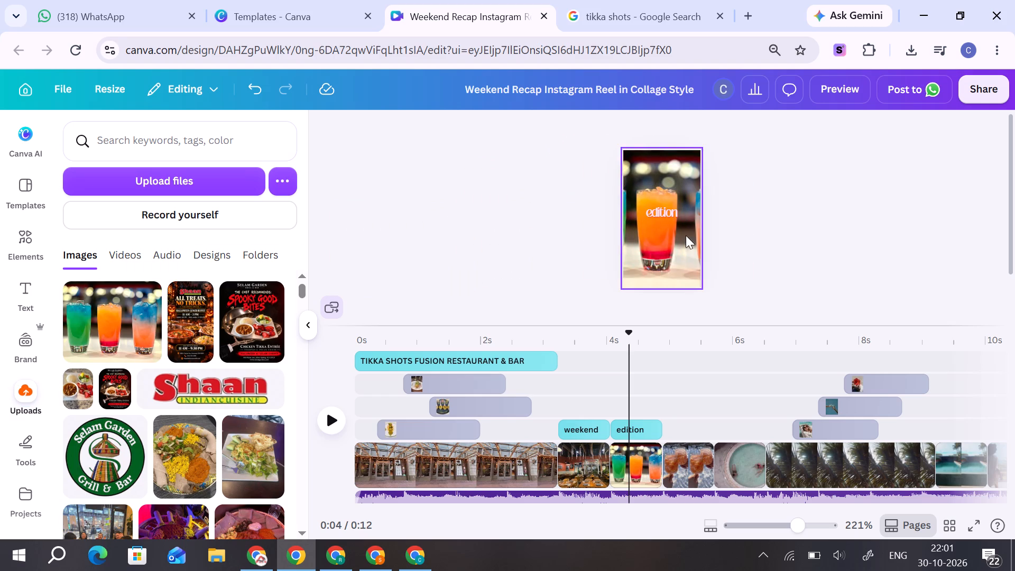
Move the playhead to the clinking-glasses scene and save the restaurant's Google photo of Indian curry, shrimp and naan to Downloads as WEBP.
{"action": "left_click_drag", "start_coordinate": [631, 348], "coordinate": [672, 355]}
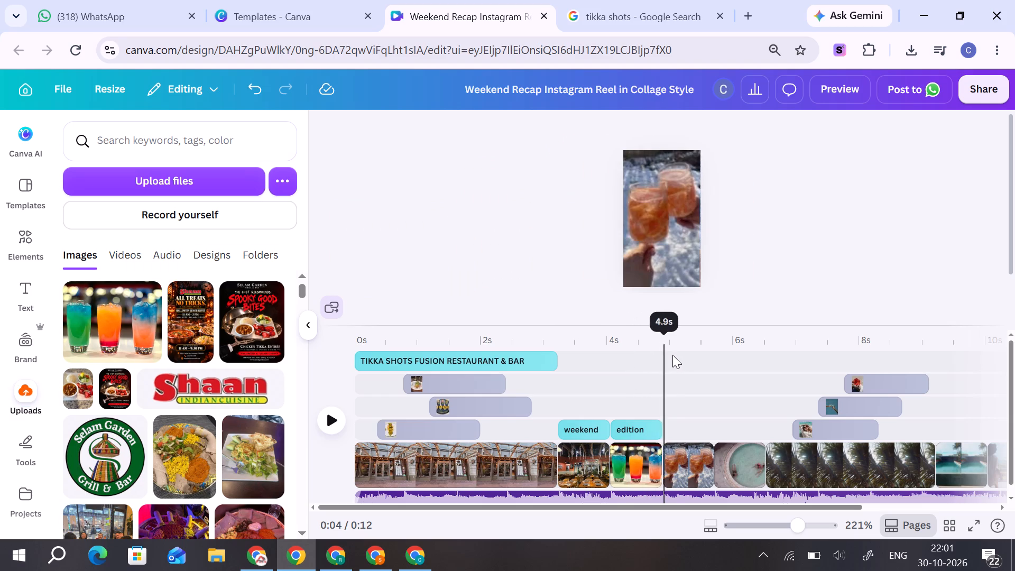
{"action": "left_click_drag", "start_coordinate": [672, 355], "coordinate": [676, 355]}
{"action": "left_click", "coordinate": [680, 218]}
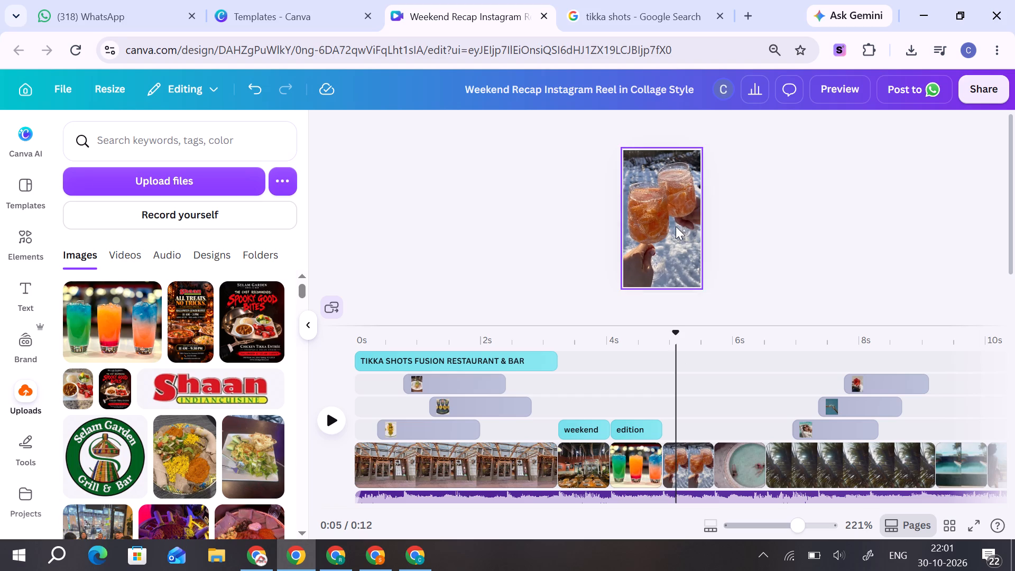
{"action": "left_click", "coordinate": [590, 0]}
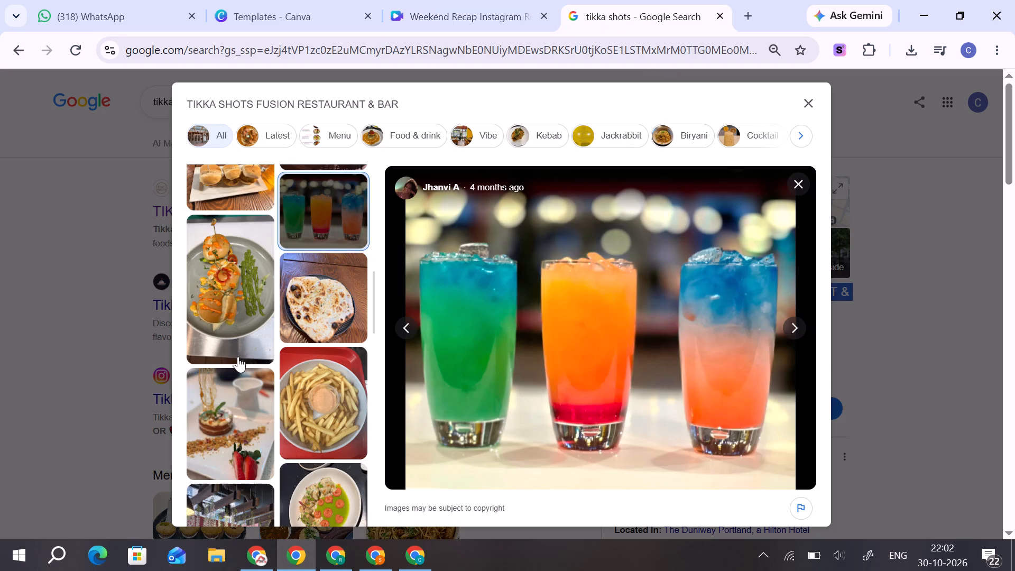
{"action": "scroll", "coordinate": [238, 356], "scroll_direction": "down", "scroll_amount": 1}
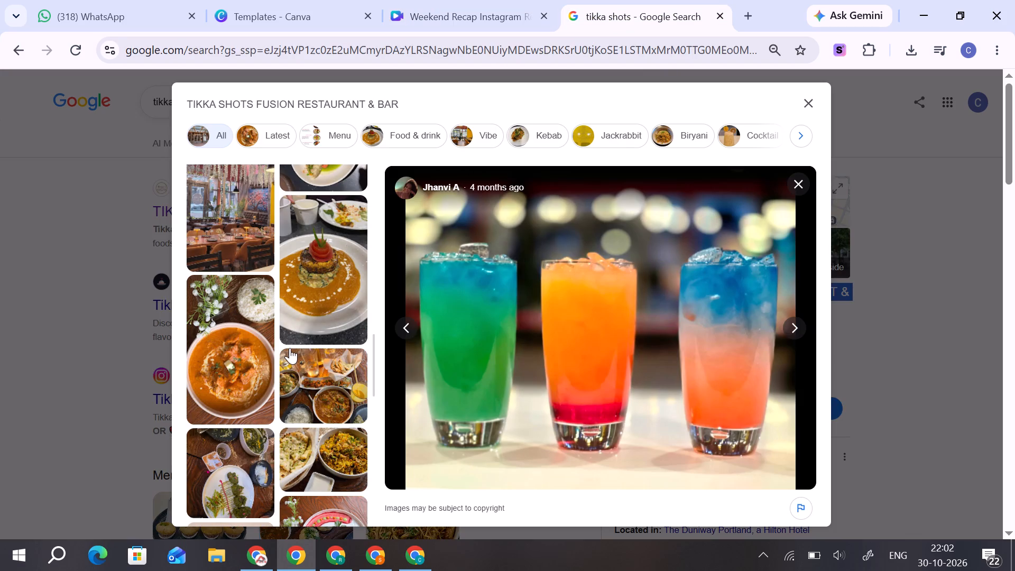
{"action": "left_click", "coordinate": [321, 384]}
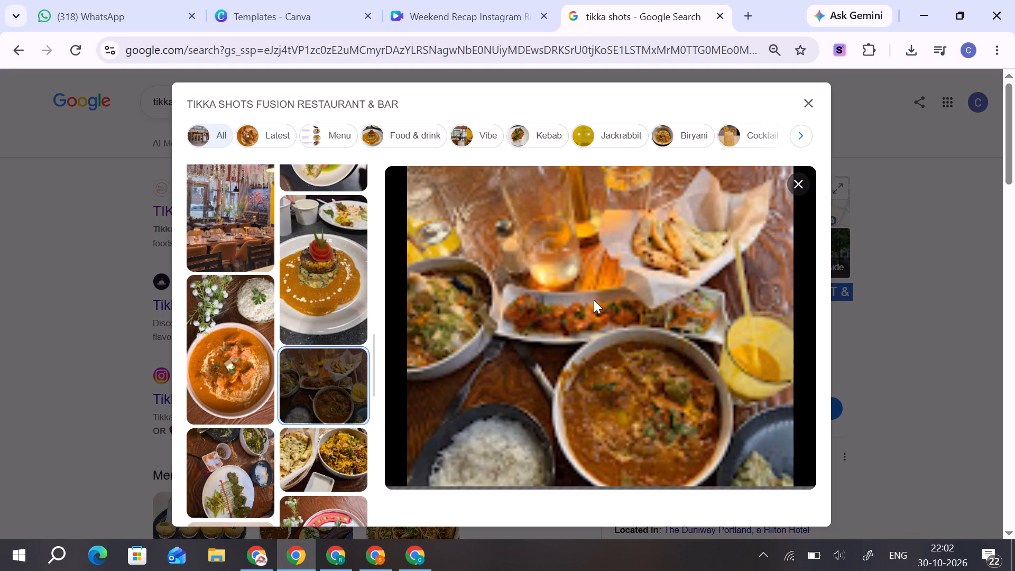
{"action": "right_click", "coordinate": [595, 218]}
{"action": "left_click", "coordinate": [639, 262]}
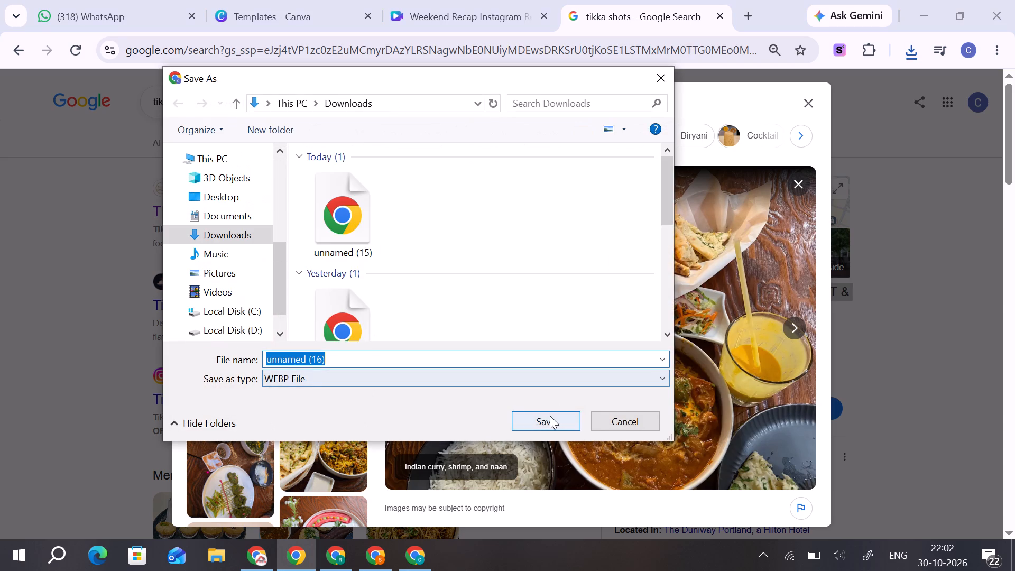
{"action": "left_click", "coordinate": [550, 416]}
Switch to the Canva design, upload the saved curry, shrimp and naan photo and replace the clinking-glasses clip with it.
{"action": "left_click", "coordinate": [491, 0]}
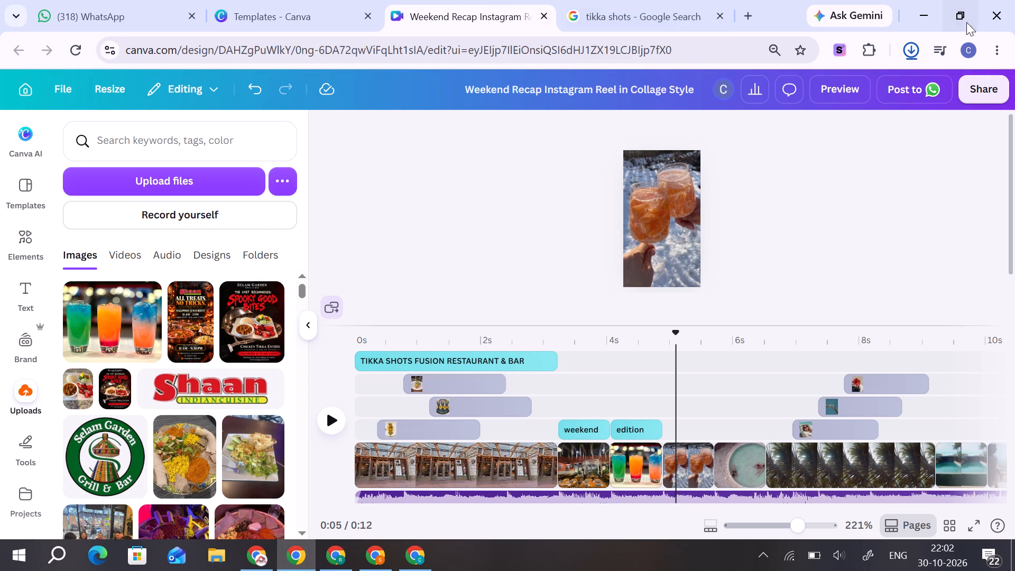
{"action": "left_click_drag", "start_coordinate": [769, 94], "coordinate": [325, 247]}
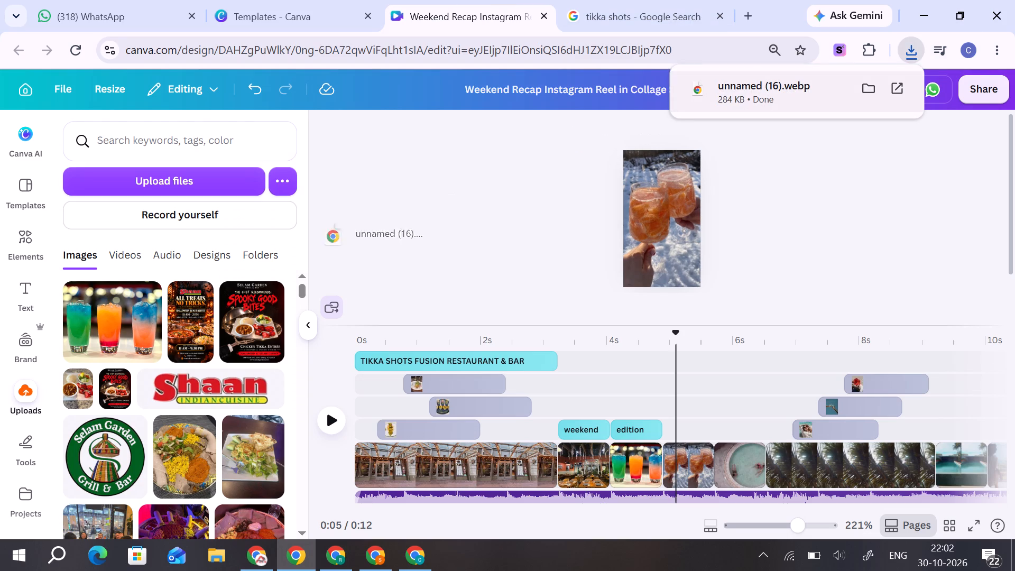
{"action": "left_click_drag", "start_coordinate": [325, 247], "coordinate": [249, 317]}
{"action": "left_click", "coordinate": [337, 257]}
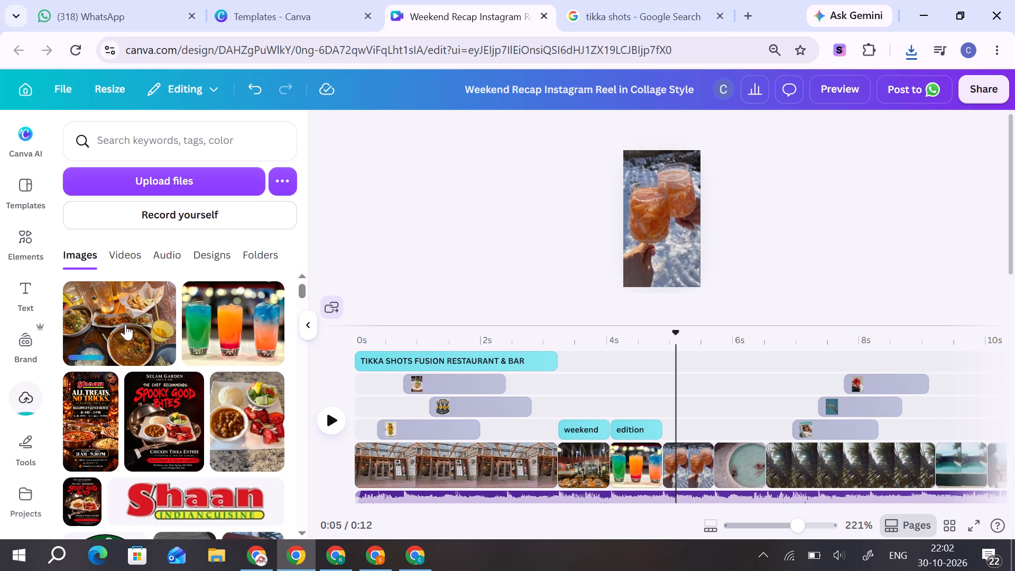
{"action": "left_click_drag", "start_coordinate": [106, 320], "coordinate": [638, 207]}
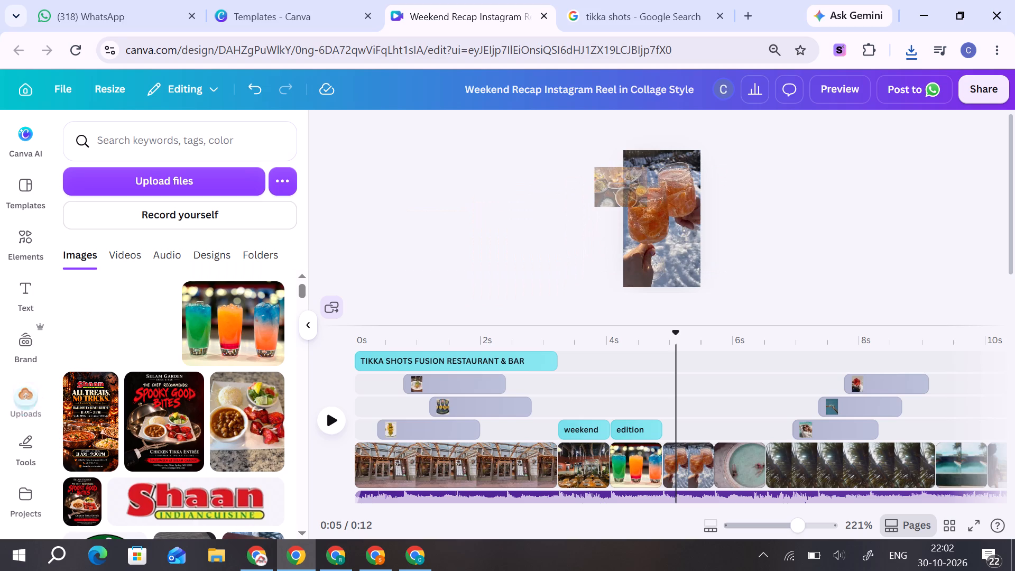
{"action": "left_click_drag", "start_coordinate": [638, 207], "coordinate": [627, 206]}
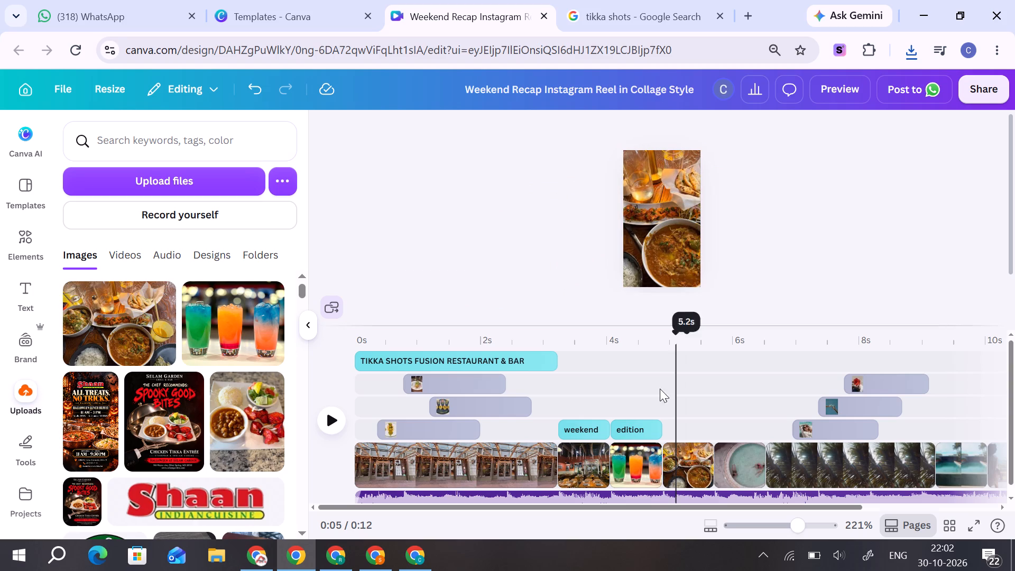
Move the playhead to the turquoise-cup scene and save the Google photo of the herb-topped dish on green sauce to Downloads as WEBP.
{"action": "left_click_drag", "start_coordinate": [675, 336], "coordinate": [727, 349]}
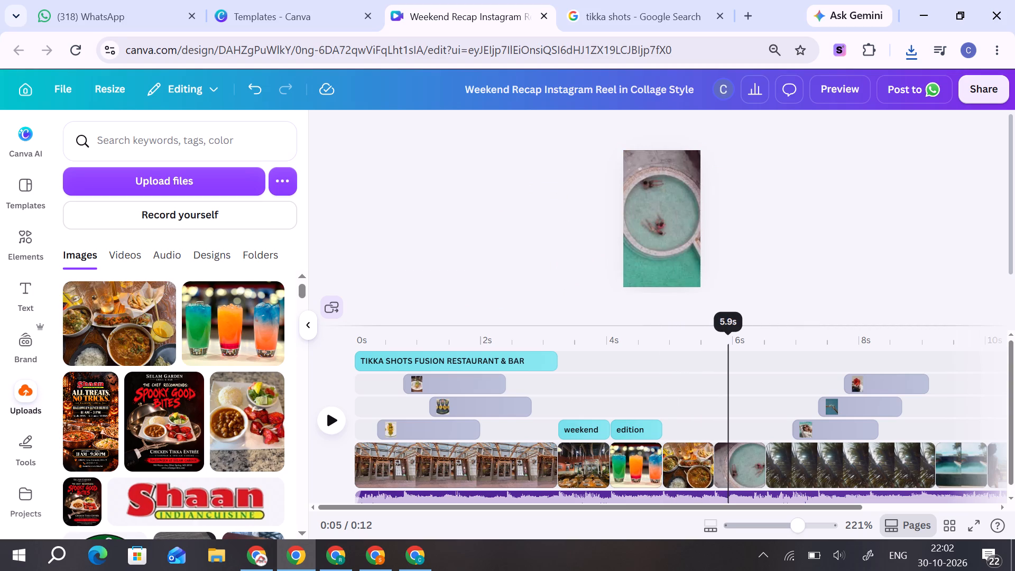
{"action": "left_click", "coordinate": [676, 251]}
{"action": "left_click", "coordinate": [675, 252]}
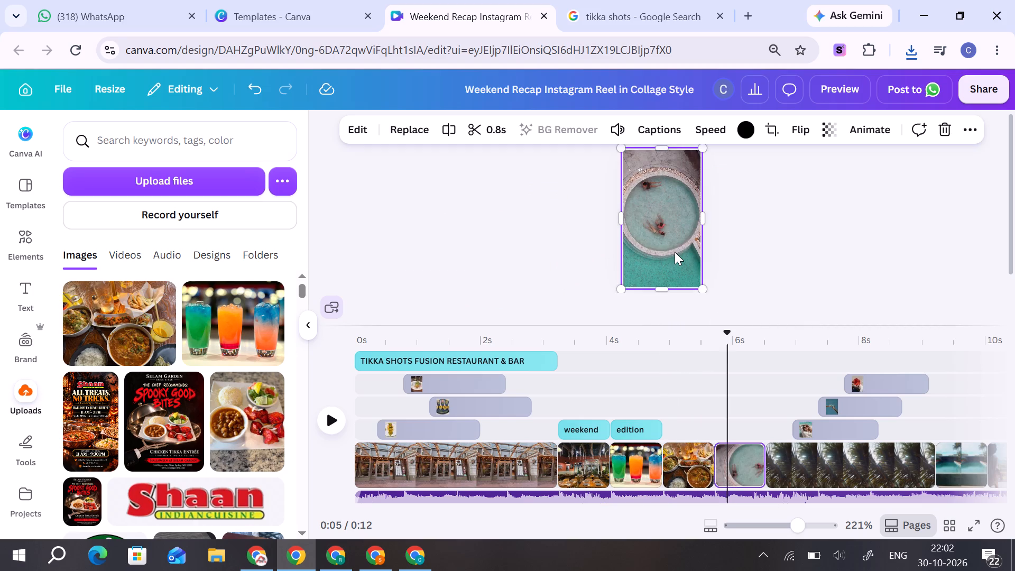
{"action": "left_click", "coordinate": [676, 0]}
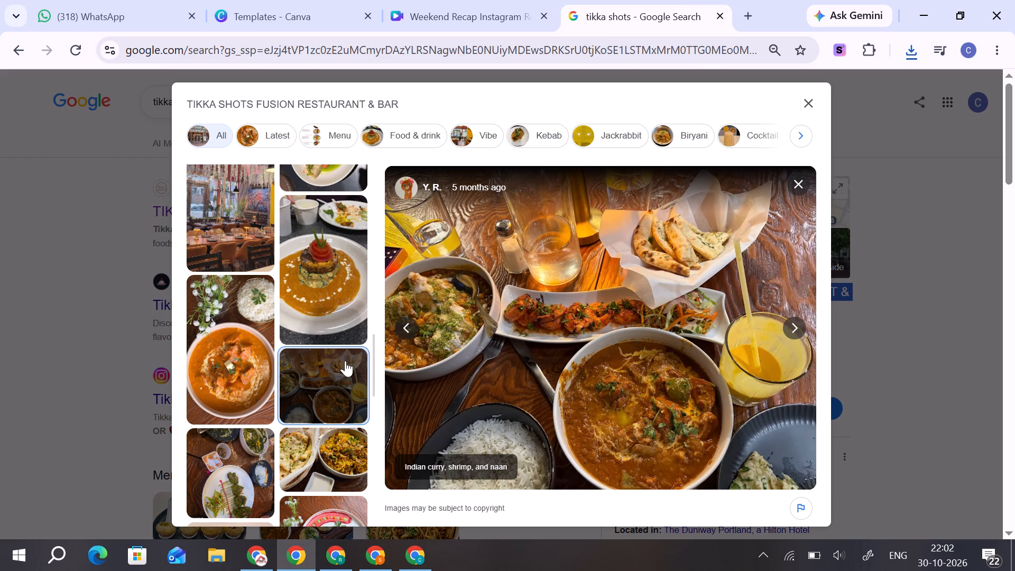
{"action": "scroll", "coordinate": [337, 379], "scroll_direction": "down", "scroll_amount": 1}
{"action": "scroll", "coordinate": [337, 379], "scroll_direction": "up", "scroll_amount": 1}
{"action": "scroll", "coordinate": [293, 448], "scroll_direction": "down", "scroll_amount": 1}
{"action": "left_click", "coordinate": [232, 237]}
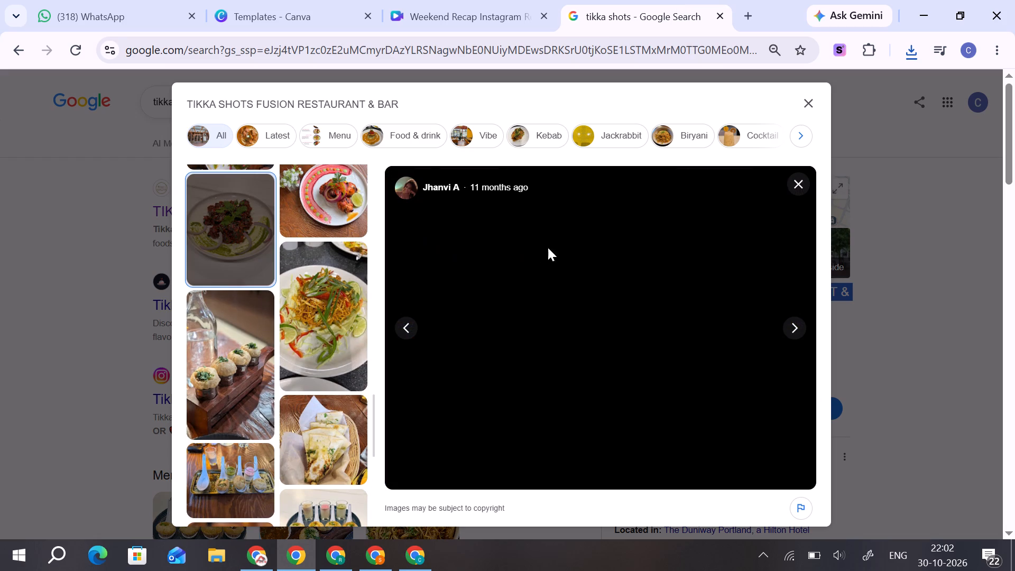
{"action": "right_click", "coordinate": [575, 255]}
{"action": "left_click", "coordinate": [638, 299]}
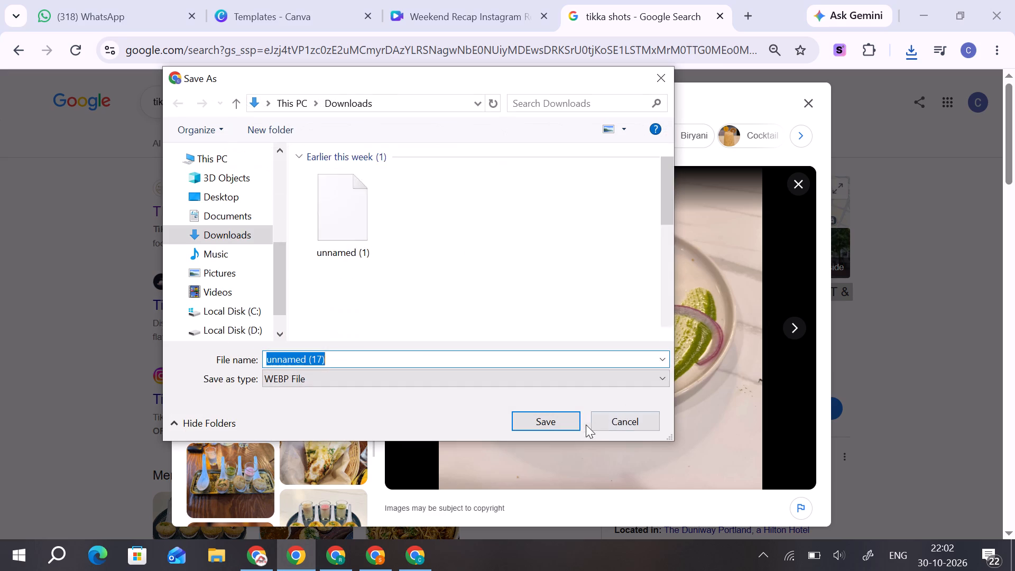
{"action": "left_click", "coordinate": [537, 425]}
Switch to the Canva design, upload the saved herb-topped dish photo and replace the turquoise-cup clip with it.
{"action": "left_click", "coordinate": [399, 0]}
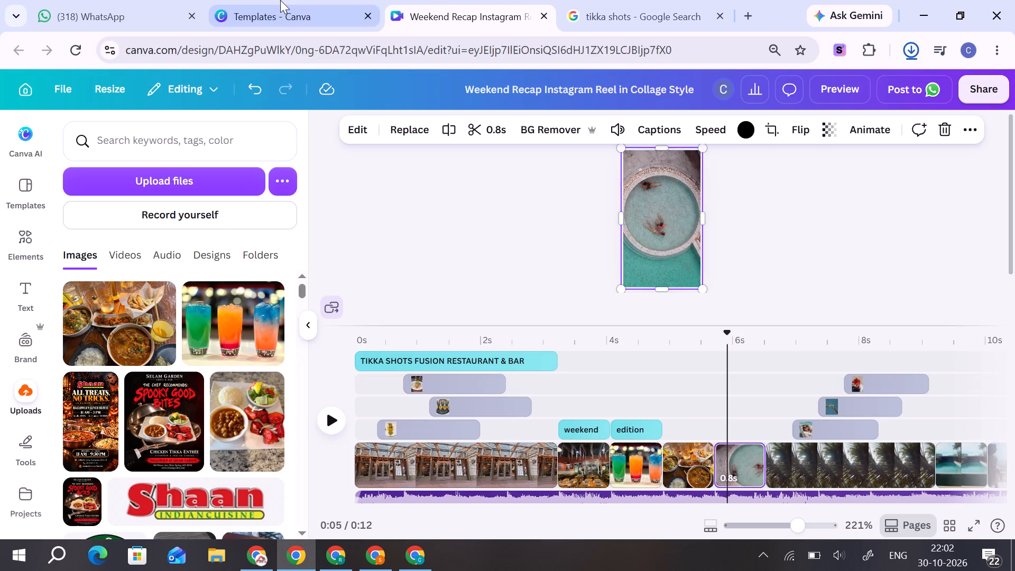
{"action": "left_click_drag", "start_coordinate": [781, 87], "coordinate": [223, 283]}
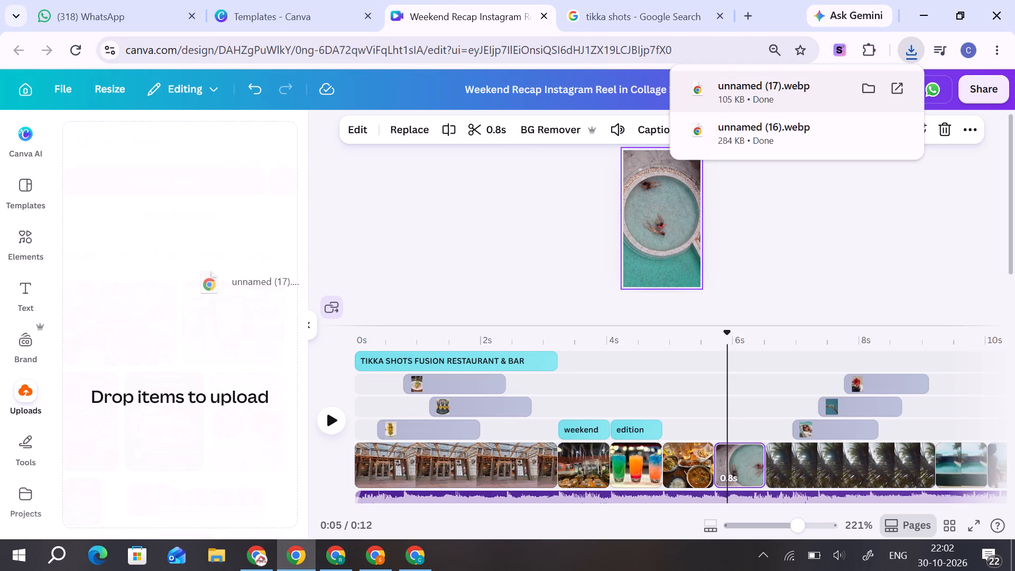
{"action": "left_click_drag", "start_coordinate": [223, 283], "coordinate": [220, 287]}
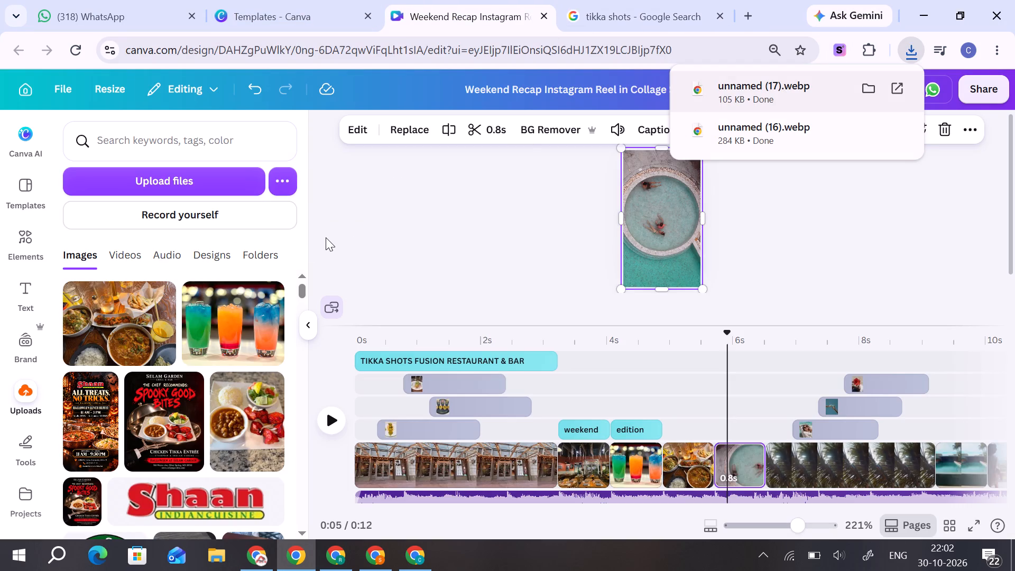
{"action": "left_click", "coordinate": [326, 237]}
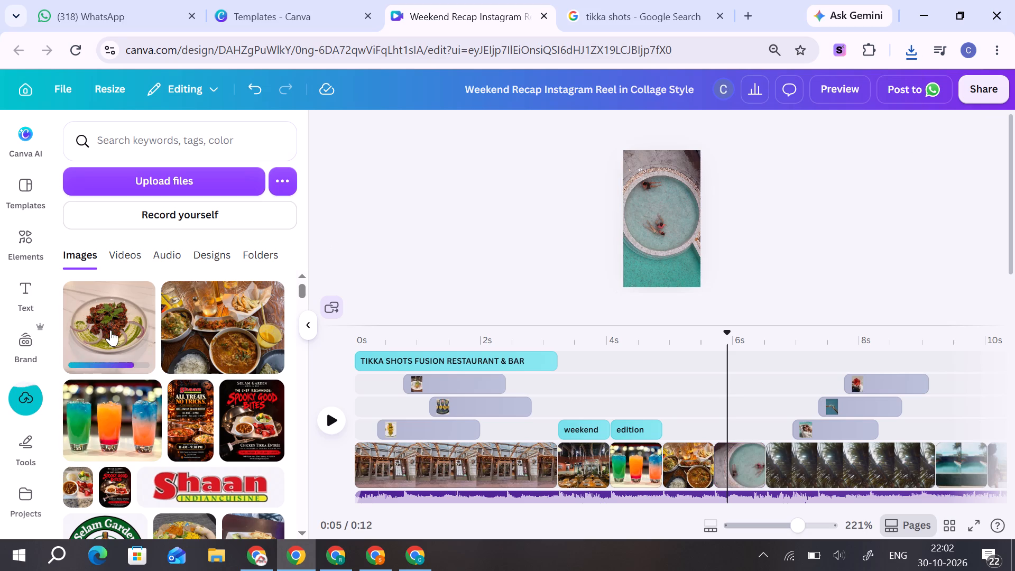
{"action": "left_click_drag", "start_coordinate": [110, 330], "coordinate": [599, 219]}
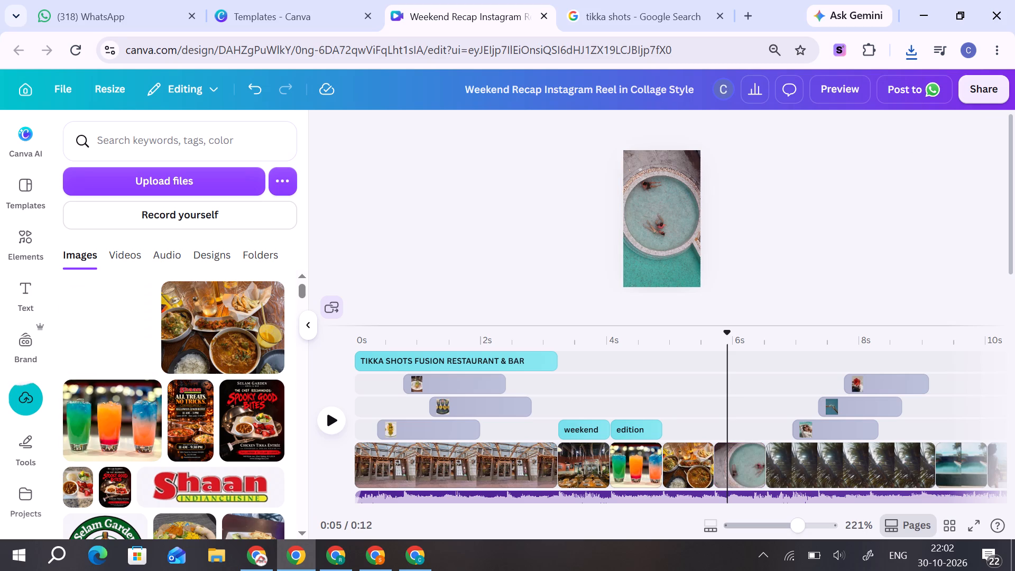
{"action": "left_click_drag", "start_coordinate": [599, 219], "coordinate": [624, 205]}
Scrub through the reel from its opening to the palm-tree scene to review the replaced backgrounds and the palm-tree clip.
{"action": "left_click_drag", "start_coordinate": [733, 338], "coordinate": [746, 340]}
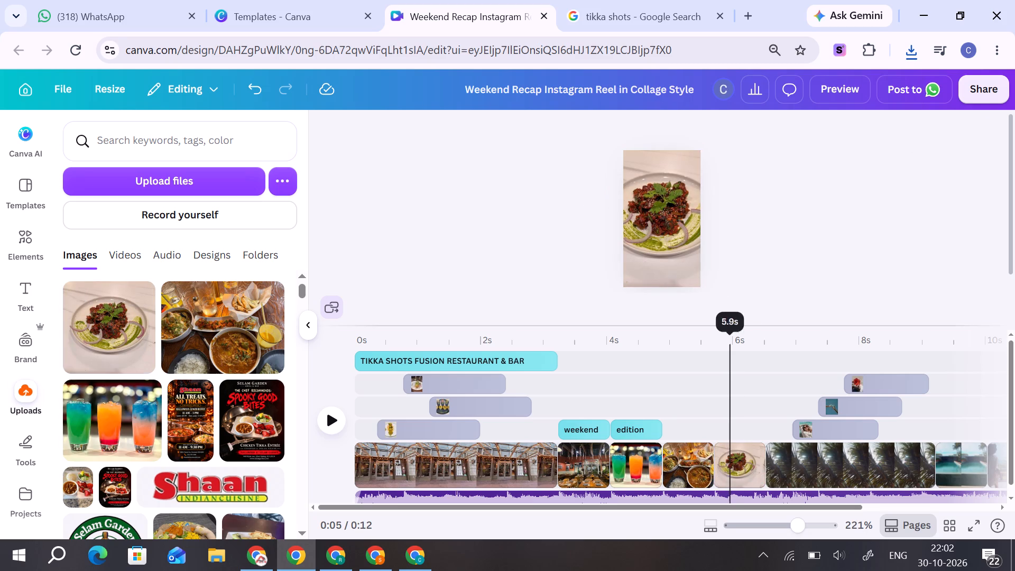
{"action": "left_click_drag", "start_coordinate": [746, 340], "coordinate": [369, 360]}
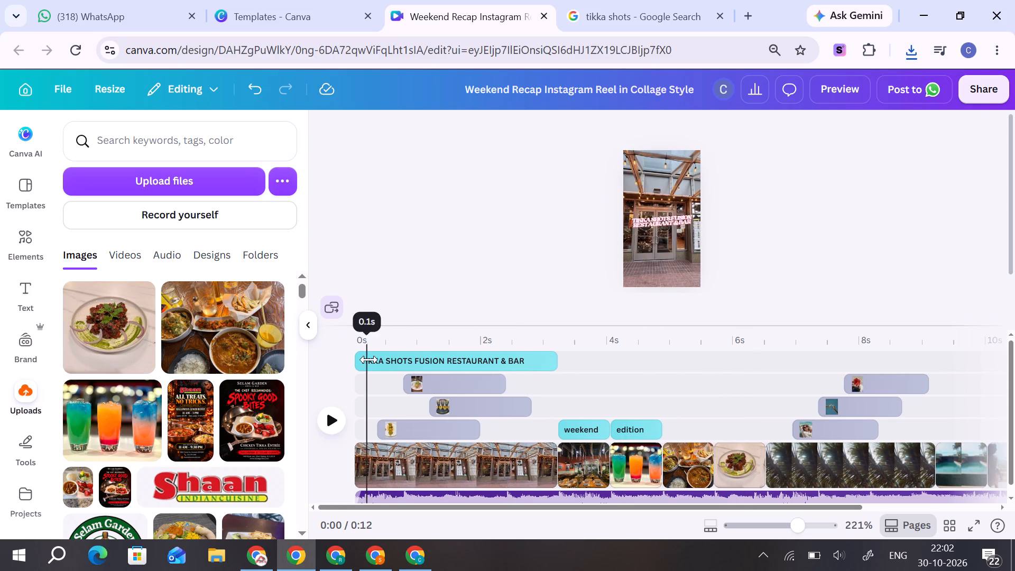
{"action": "left_click_drag", "start_coordinate": [369, 360], "coordinate": [659, 356]}
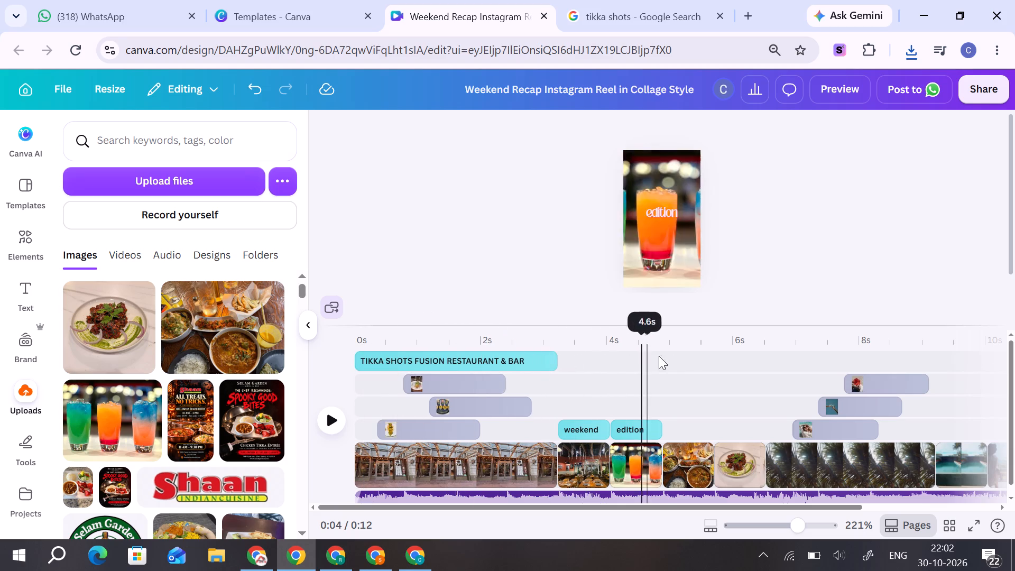
{"action": "left_click_drag", "start_coordinate": [659, 356], "coordinate": [781, 357]}
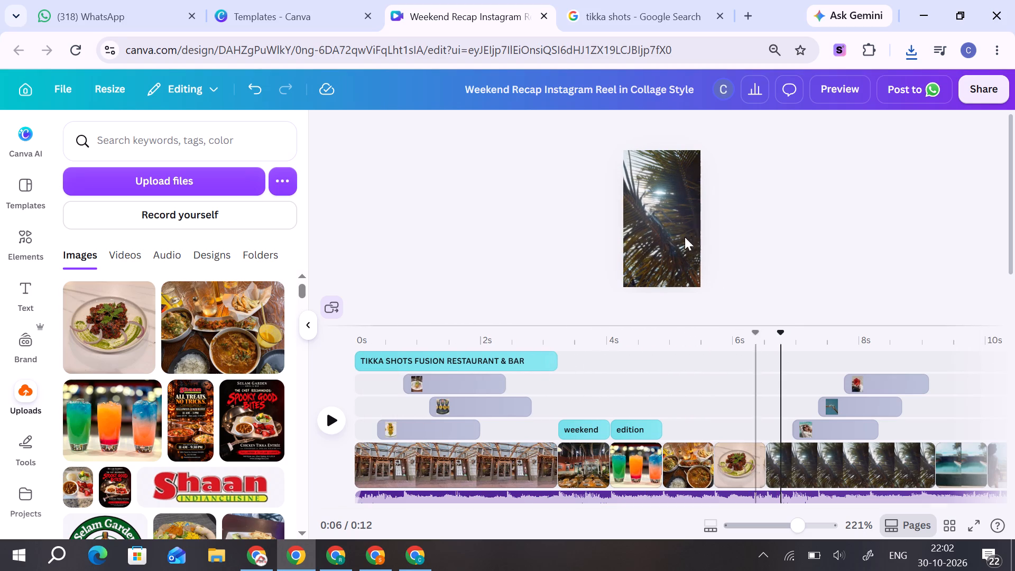
{"action": "left_click", "coordinate": [667, 245]}
Switch to the Tikka Shots Google photo gallery and save the photo of the dark meat curry with naan, rice and a yellow drink.
{"action": "left_click", "coordinate": [612, 0]}
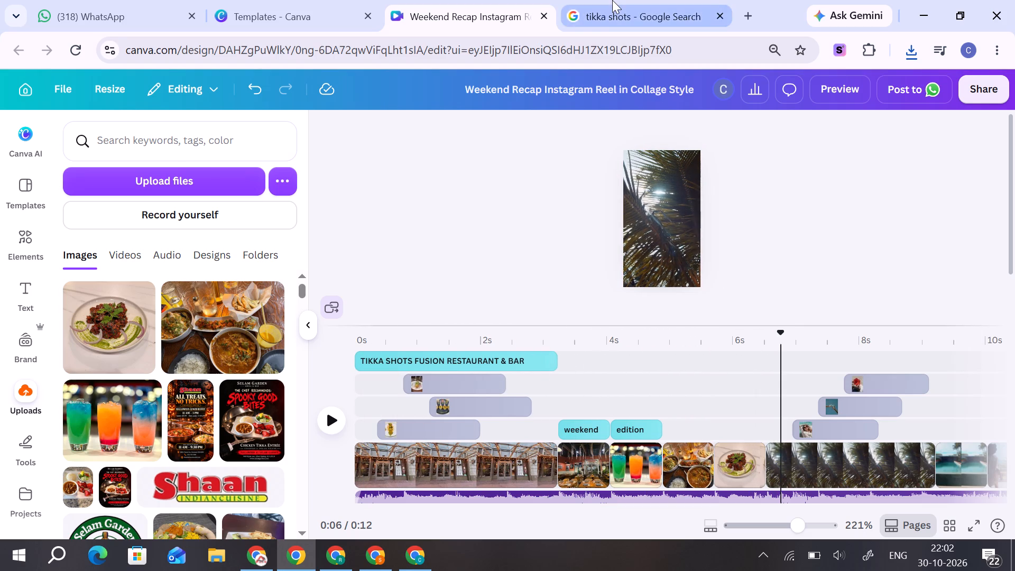
{"action": "scroll", "coordinate": [328, 365], "scroll_direction": "down", "scroll_amount": 1}
{"action": "scroll", "coordinate": [328, 363], "scroll_direction": "up", "scroll_amount": 1}
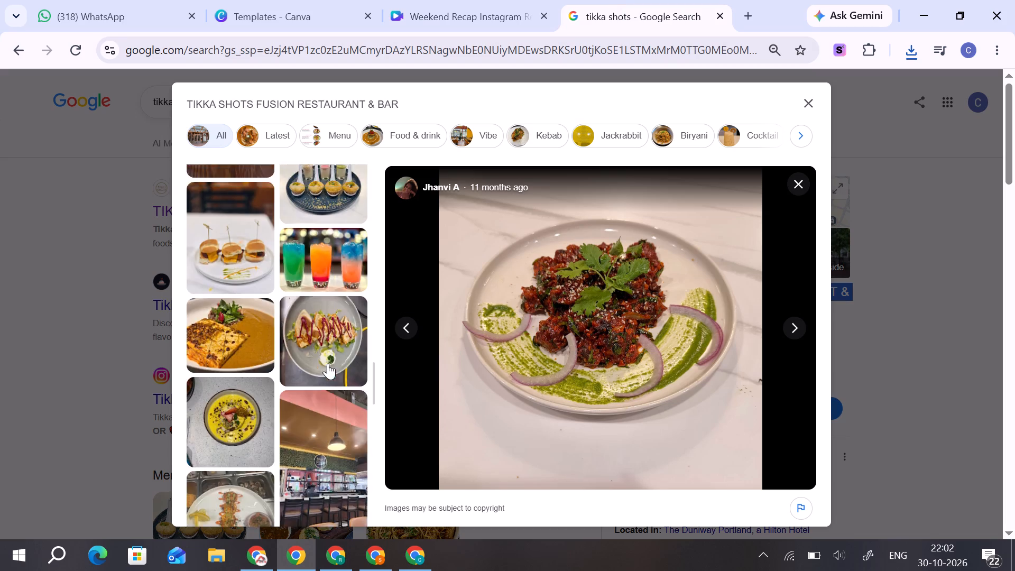
{"action": "scroll", "coordinate": [327, 392], "scroll_direction": "down", "scroll_amount": 1}
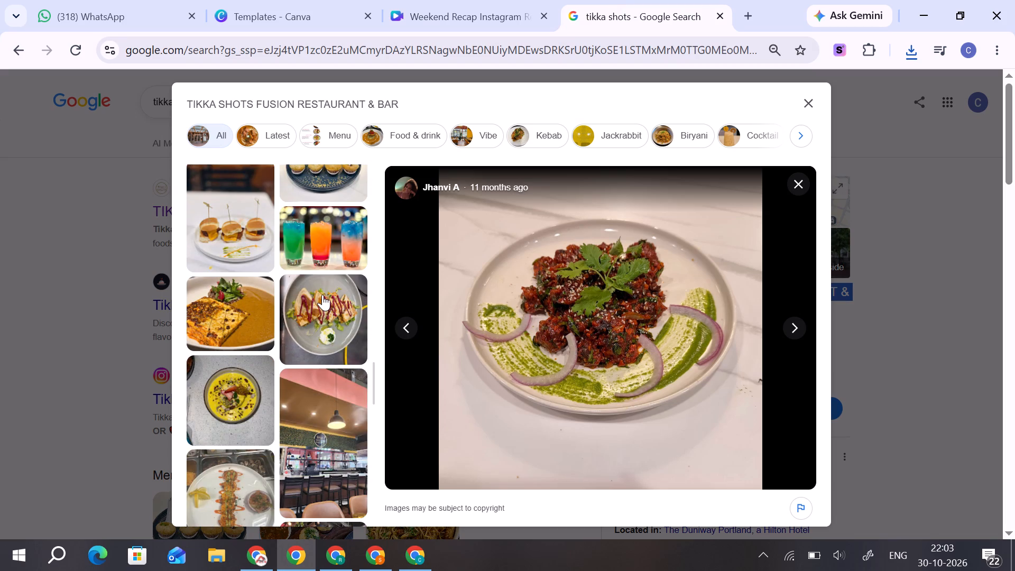
{"action": "scroll", "coordinate": [325, 345], "scroll_direction": "down", "scroll_amount": 1}
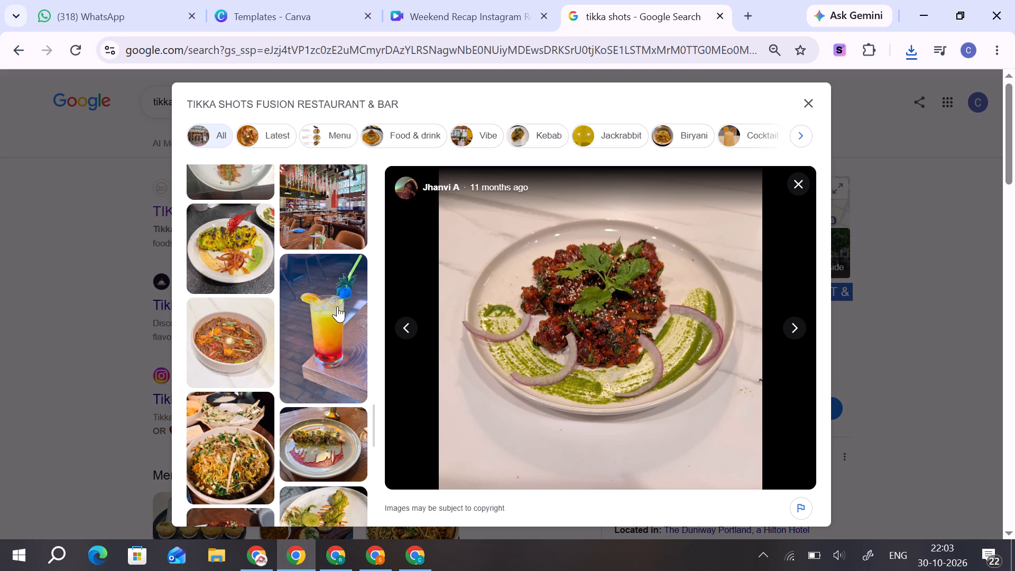
{"action": "scroll", "coordinate": [323, 310], "scroll_direction": "up", "scroll_amount": 1}
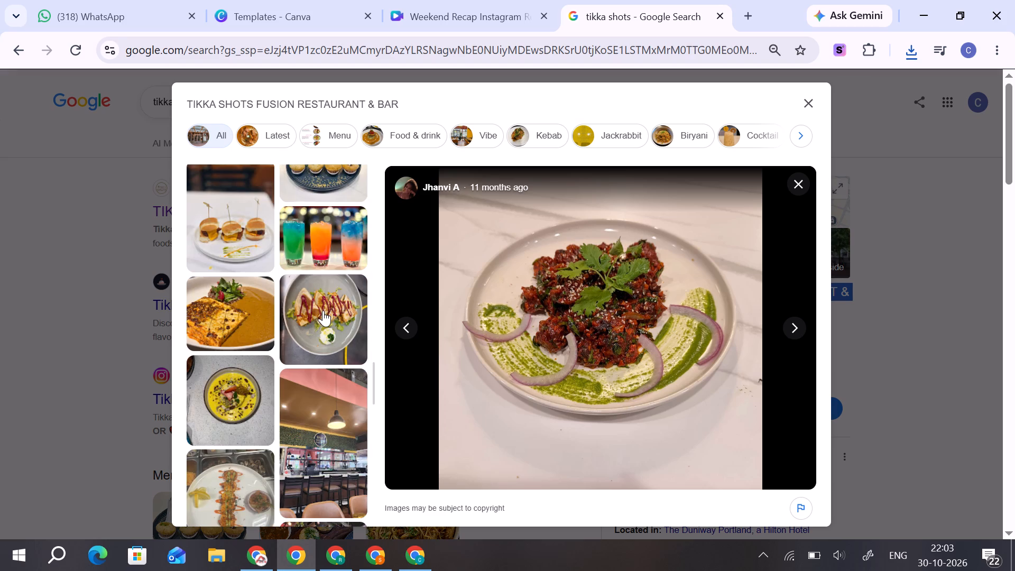
{"action": "scroll", "coordinate": [323, 310], "scroll_direction": "down", "scroll_amount": 2}
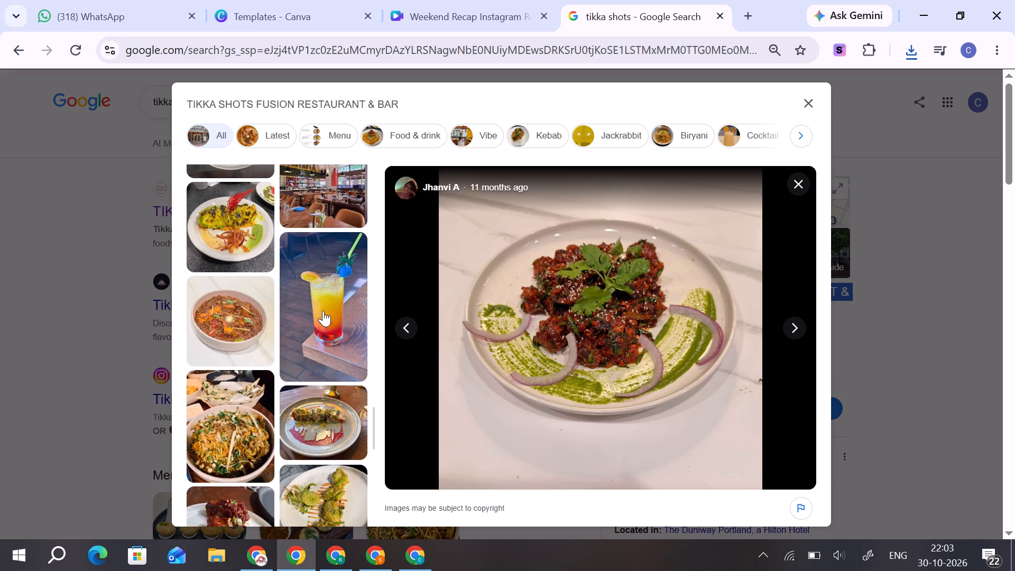
{"action": "scroll", "coordinate": [323, 310], "scroll_direction": "down", "scroll_amount": 1}
{"action": "scroll", "coordinate": [323, 310], "scroll_direction": "up", "scroll_amount": 1}
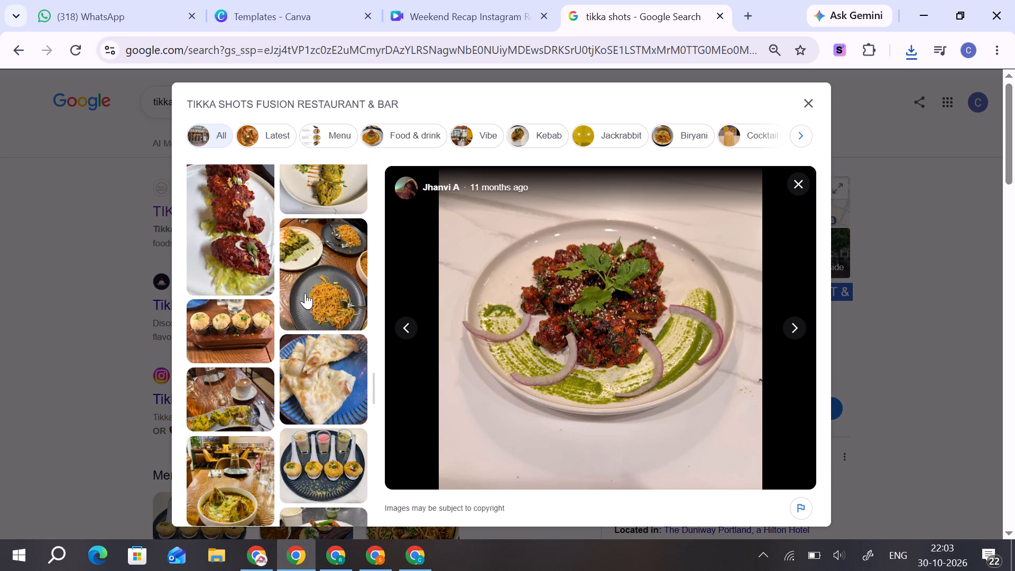
{"action": "scroll", "coordinate": [303, 280], "scroll_direction": "down", "scroll_amount": 1}
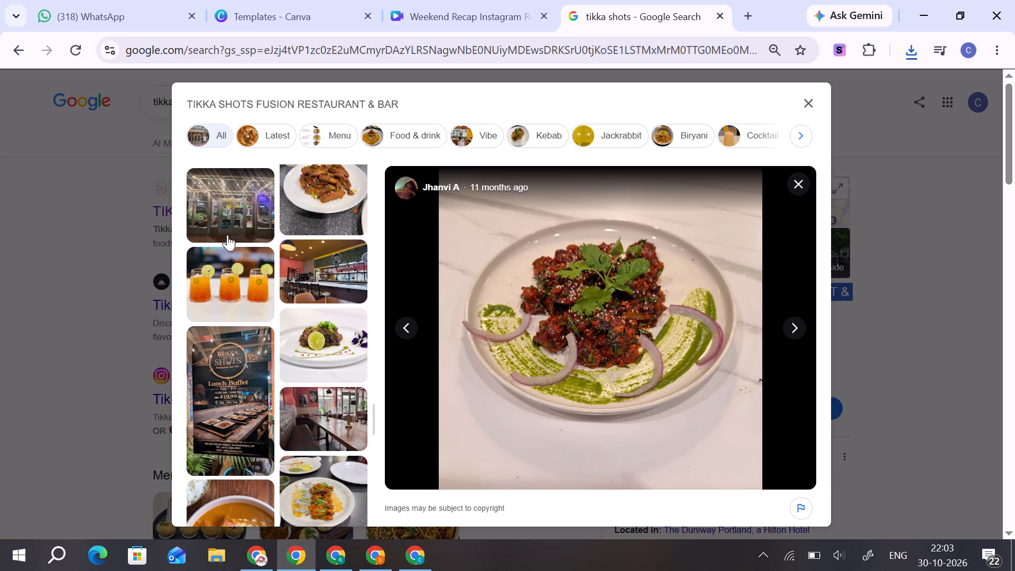
{"action": "scroll", "coordinate": [322, 419], "scroll_direction": "down", "scroll_amount": 1}
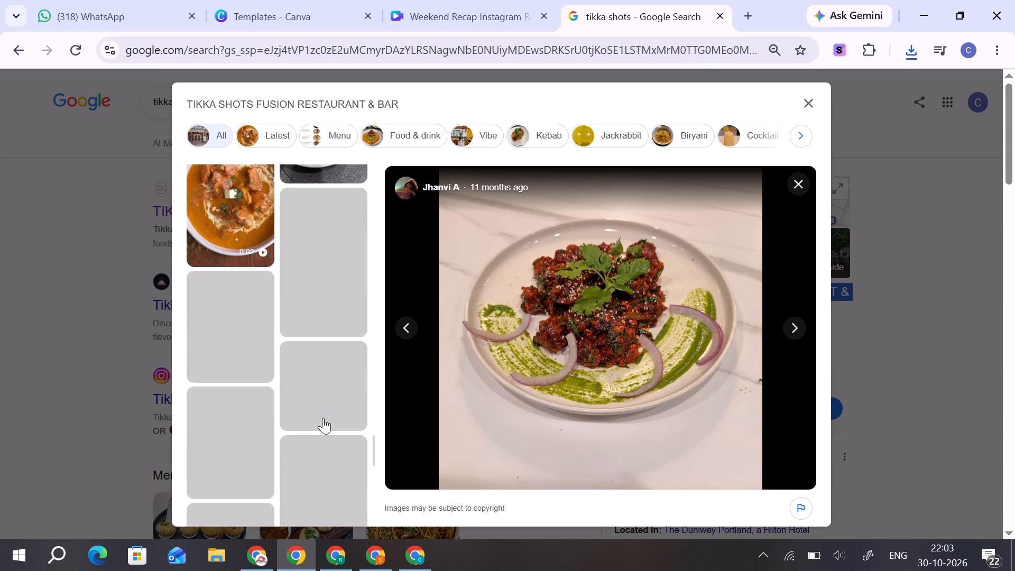
{"action": "left_click", "coordinate": [339, 245]}
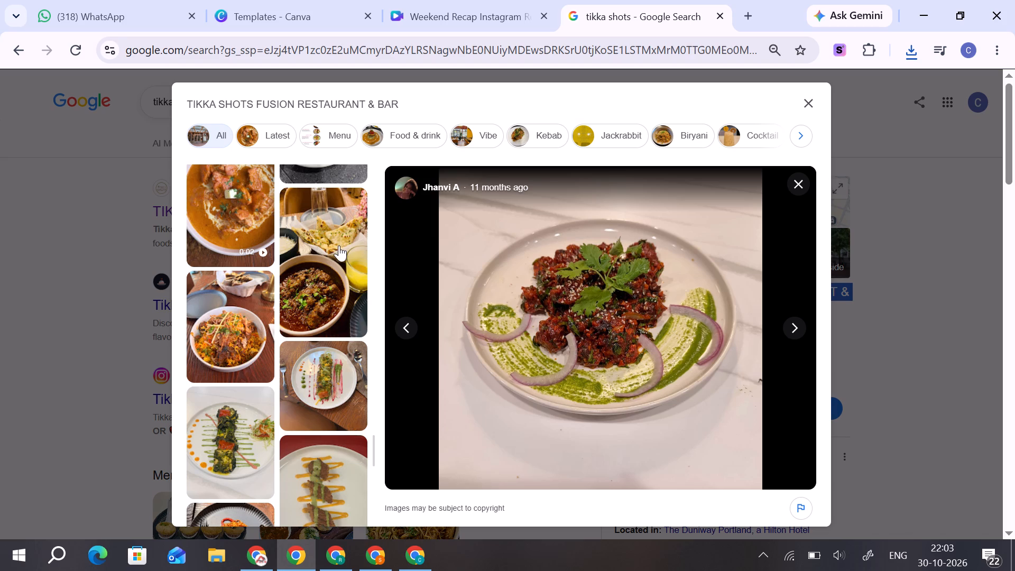
{"action": "right_click", "coordinate": [640, 255]}
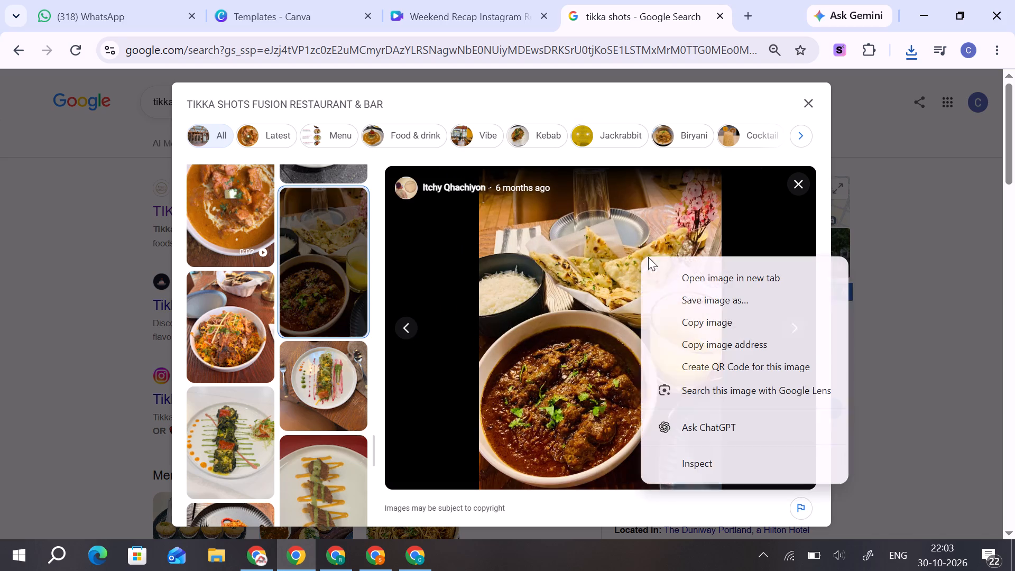
{"action": "left_click", "coordinate": [690, 296]}
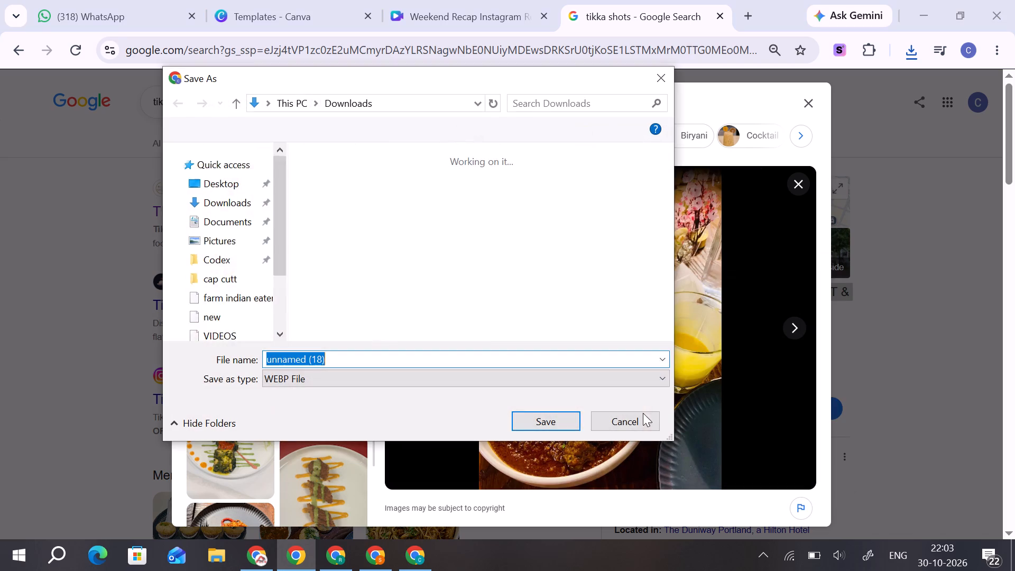
Save the photo of the dark meat curry with naan and rice to Downloads as a WEBP file.
{"action": "left_click", "coordinate": [541, 423]}
Switch to the Canva design, upload the saved dark meat curry photo and replace the palm-tree background clip with it.
{"action": "left_click", "coordinate": [413, 0]}
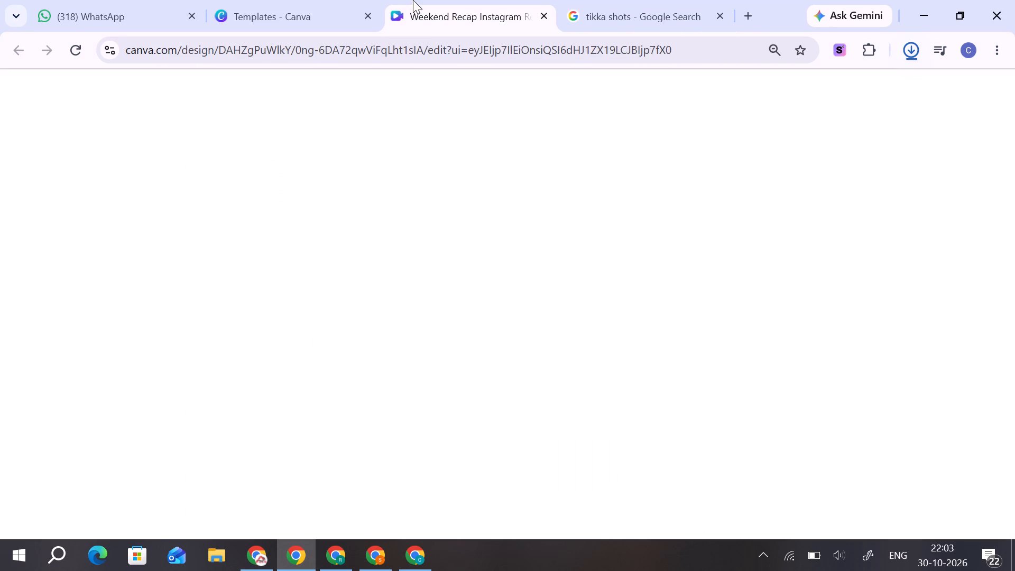
{"action": "left_click_drag", "start_coordinate": [757, 87], "coordinate": [228, 300]}
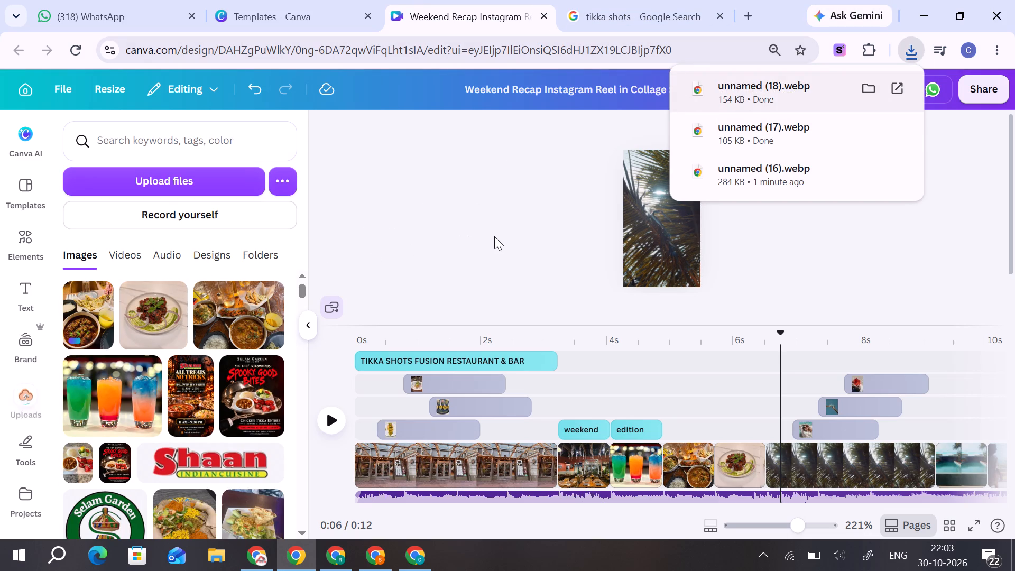
{"action": "left_click", "coordinate": [494, 236]}
{"action": "left_click_drag", "start_coordinate": [79, 322], "coordinate": [262, 272]}
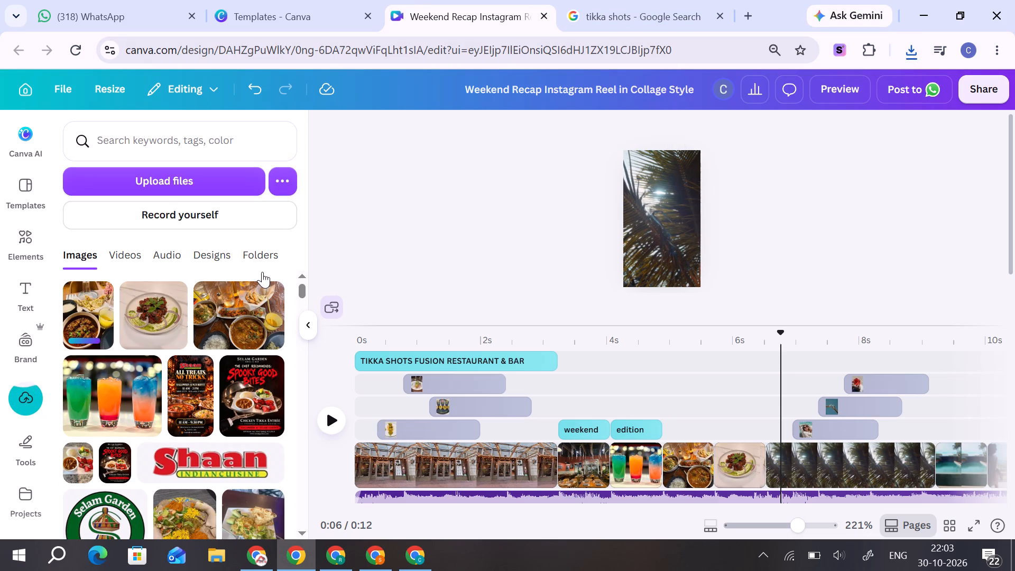
{"action": "left_click_drag", "start_coordinate": [262, 272], "coordinate": [633, 201]}
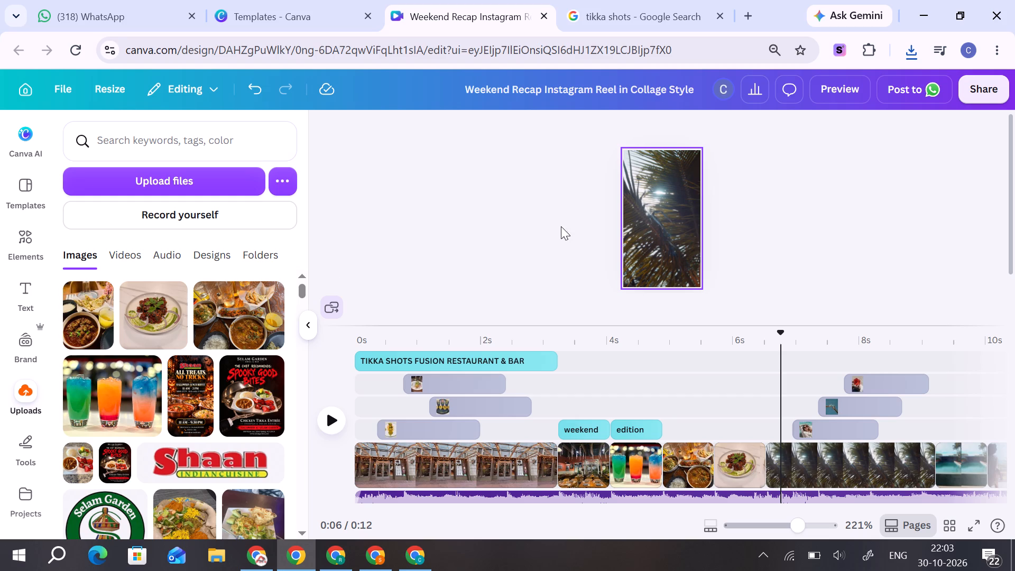
{"action": "left_click_drag", "start_coordinate": [77, 323], "coordinate": [606, 202]}
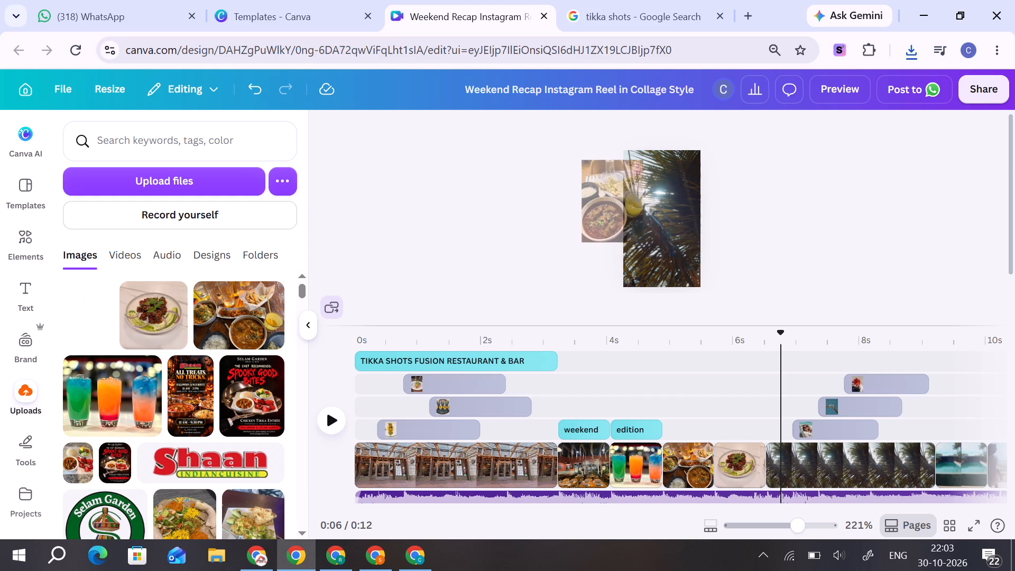
{"action": "left_click_drag", "start_coordinate": [606, 202], "coordinate": [625, 207]}
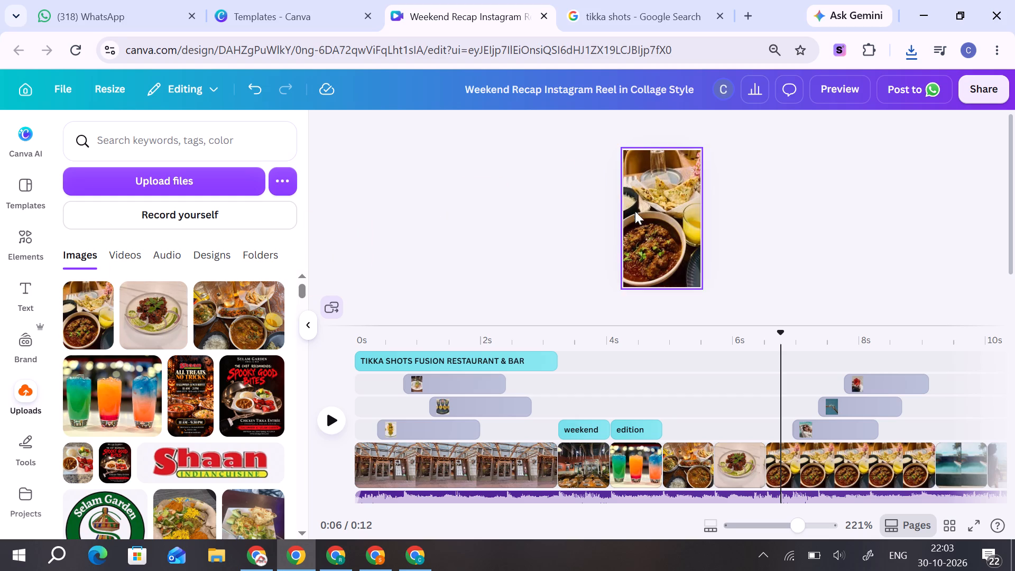
Select the small overlay photo of the woman in the curry scene and browse the Tikka Shots Google gallery for a replacement photo.
{"action": "left_click_drag", "start_coordinate": [785, 340], "coordinate": [810, 344]}
{"action": "left_click", "coordinate": [681, 185]}
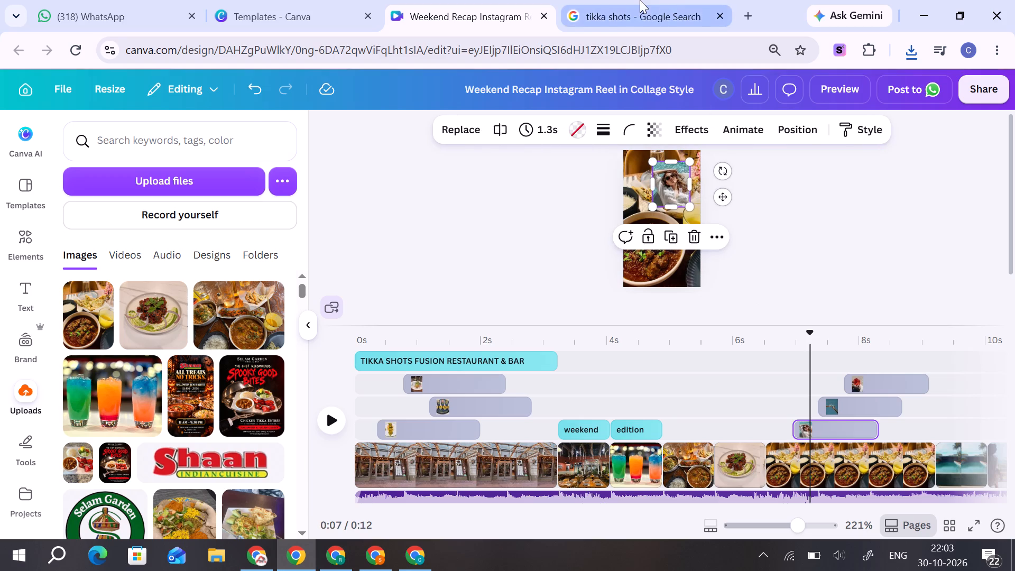
{"action": "left_click", "coordinate": [639, 0]}
{"action": "scroll", "coordinate": [320, 408], "scroll_direction": "down", "scroll_amount": 1}
{"action": "scroll", "coordinate": [320, 387], "scroll_direction": "up", "scroll_amount": 1}
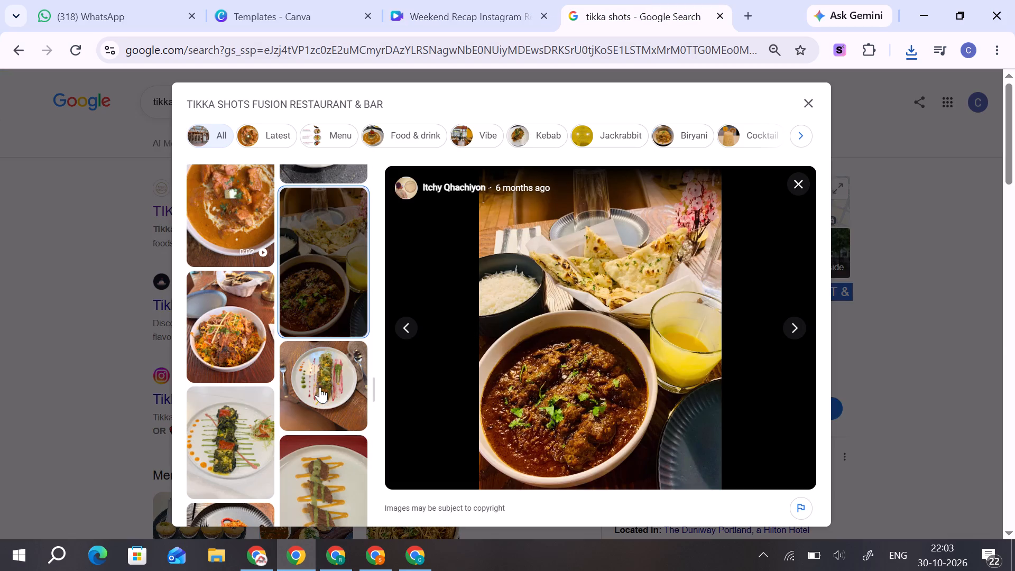
{"action": "scroll", "coordinate": [268, 400], "scroll_direction": "down", "scroll_amount": 1}
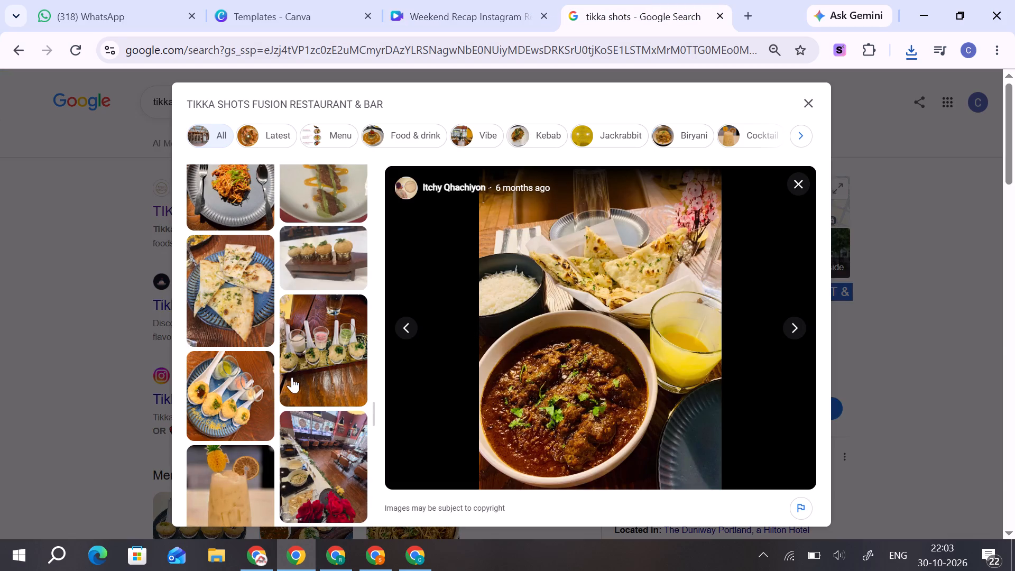
{"action": "scroll", "coordinate": [288, 386], "scroll_direction": "down", "scroll_amount": 1}
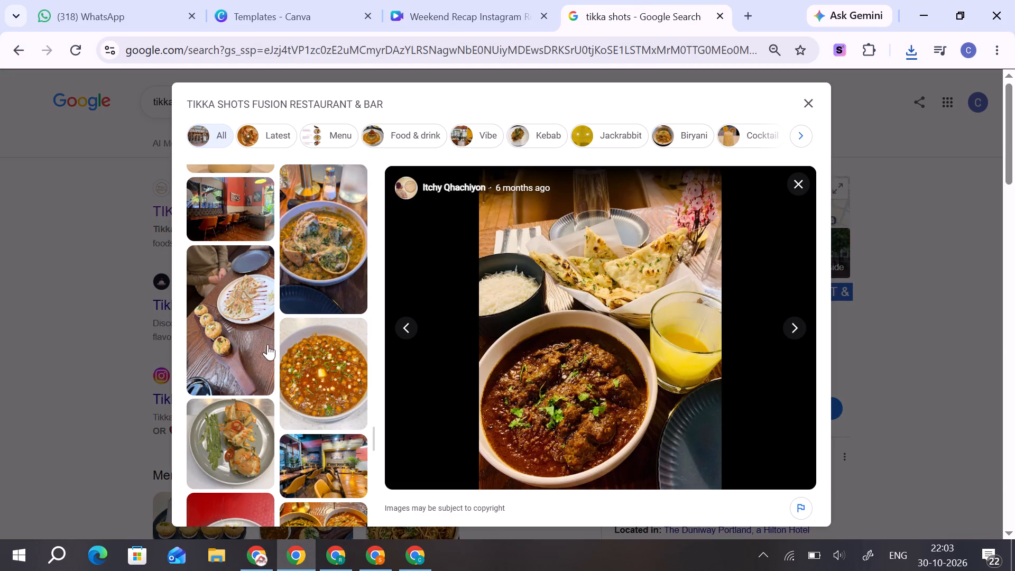
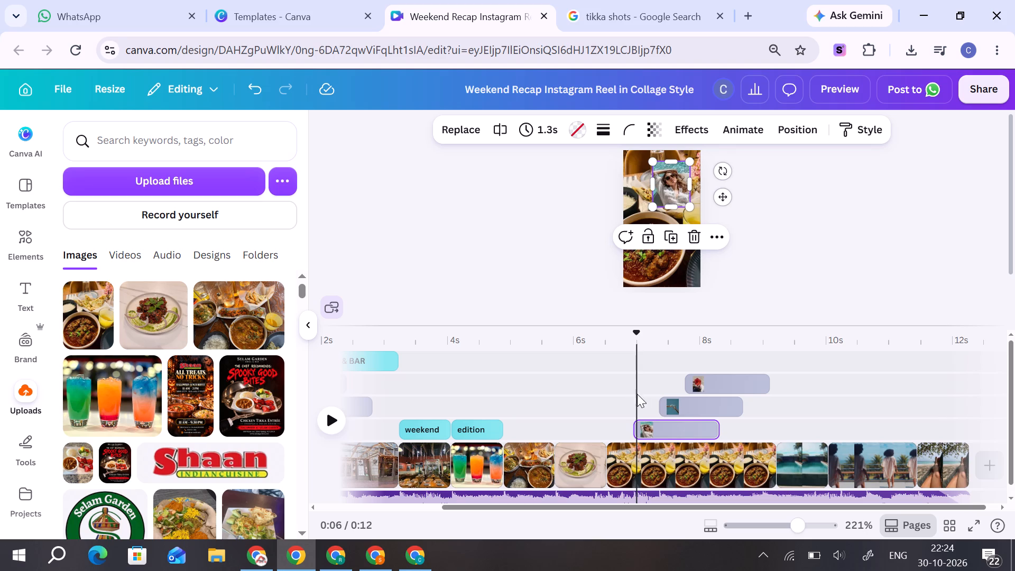
Move the playhead to the inset photo of the woman near 7 s on the curry scene and select that inset.
{"action": "left_click_drag", "start_coordinate": [637, 338], "coordinate": [642, 338]}
{"action": "left_click", "coordinate": [669, 174]}
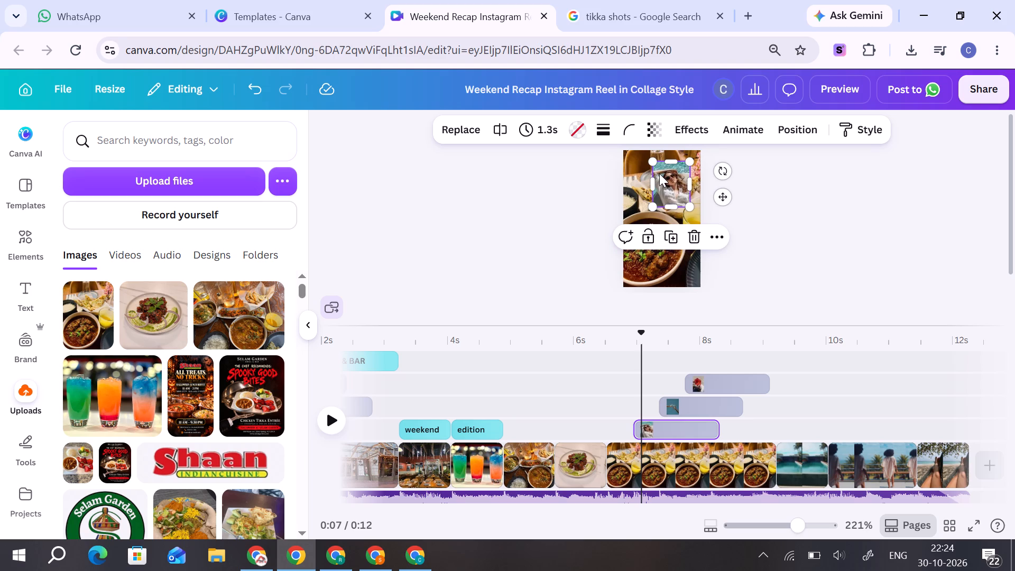
Switch to the Tikka Shots Google photo gallery and save the photo of the two curry bowls captioned "Chicken tikka and samosa chaat".
{"action": "left_click", "coordinate": [604, 0]}
{"action": "scroll", "coordinate": [330, 392], "scroll_direction": "down", "scroll_amount": 1}
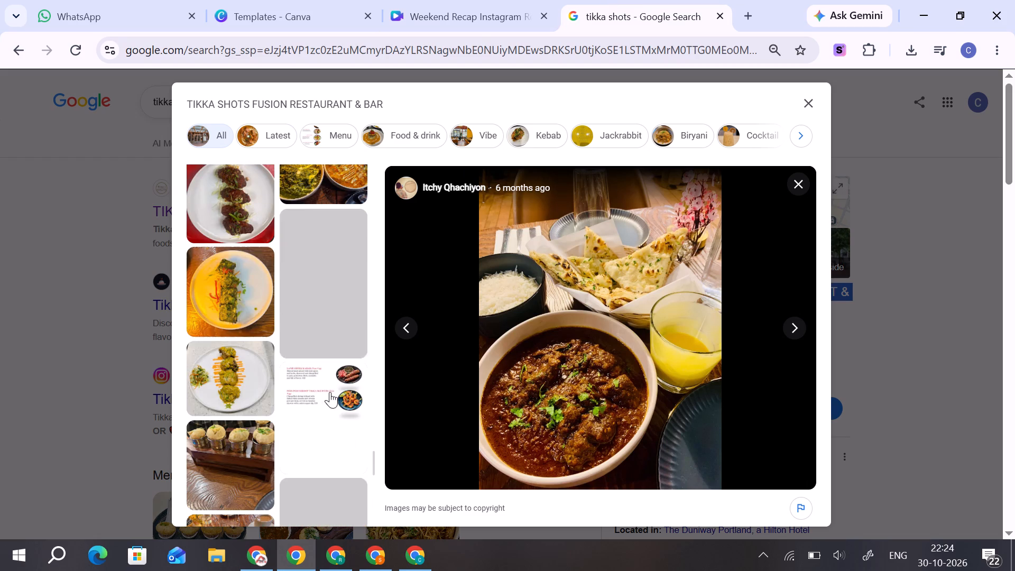
{"action": "scroll", "coordinate": [320, 397], "scroll_direction": "down", "scroll_amount": 1}
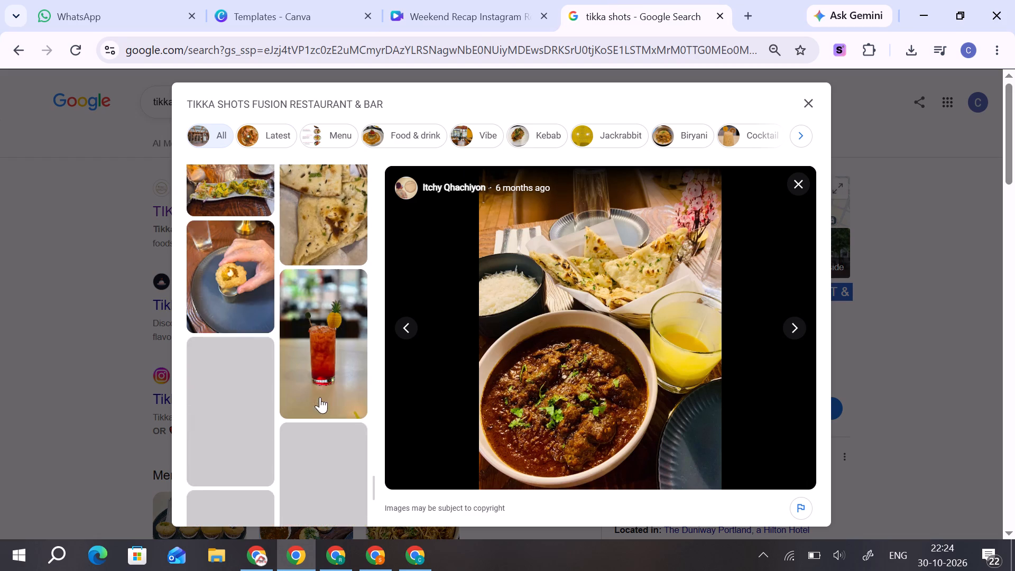
{"action": "scroll", "coordinate": [315, 434], "scroll_direction": "down", "scroll_amount": 1}
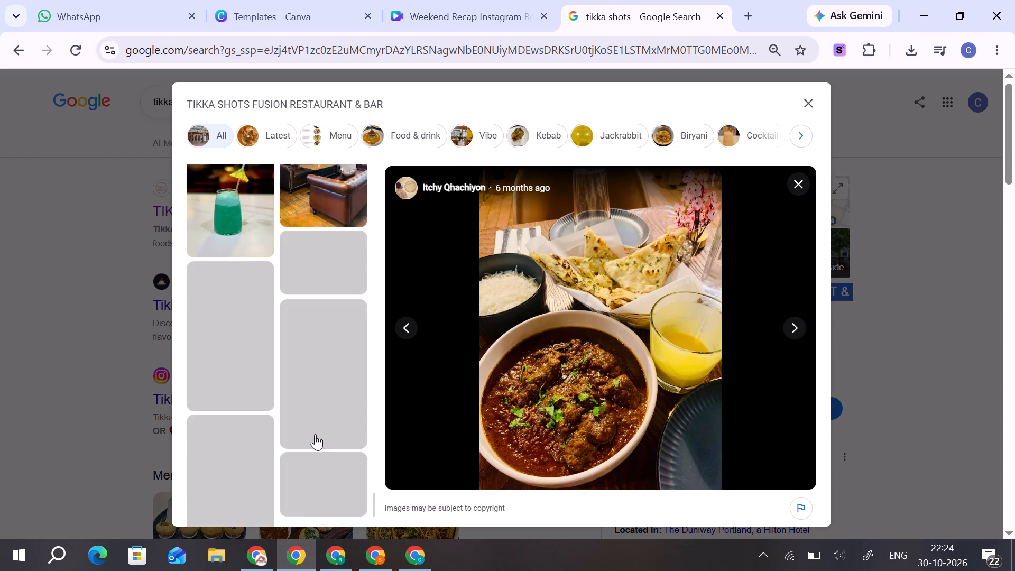
{"action": "scroll", "coordinate": [328, 416], "scroll_direction": "down", "scroll_amount": 1}
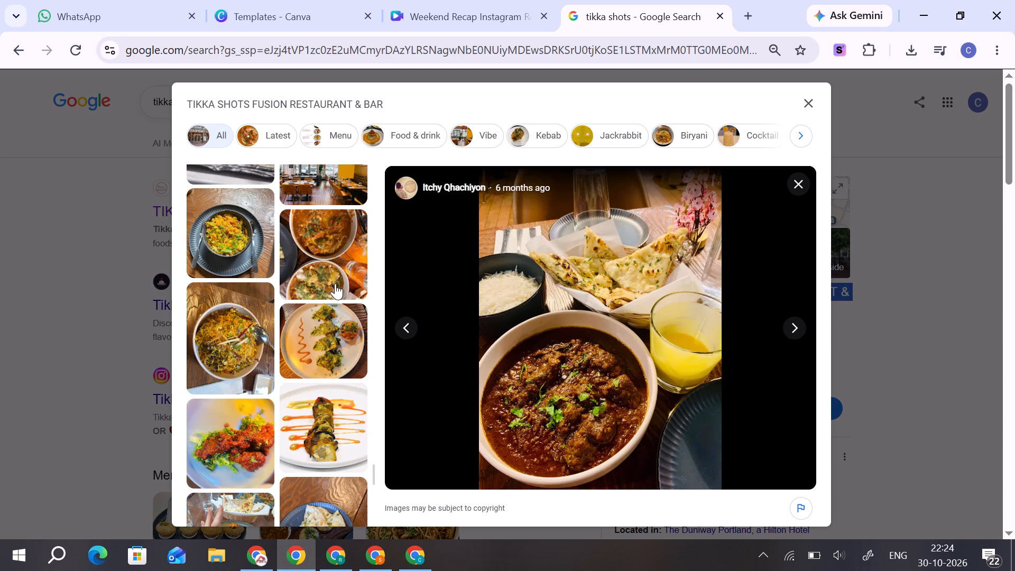
{"action": "left_click", "coordinate": [337, 242]}
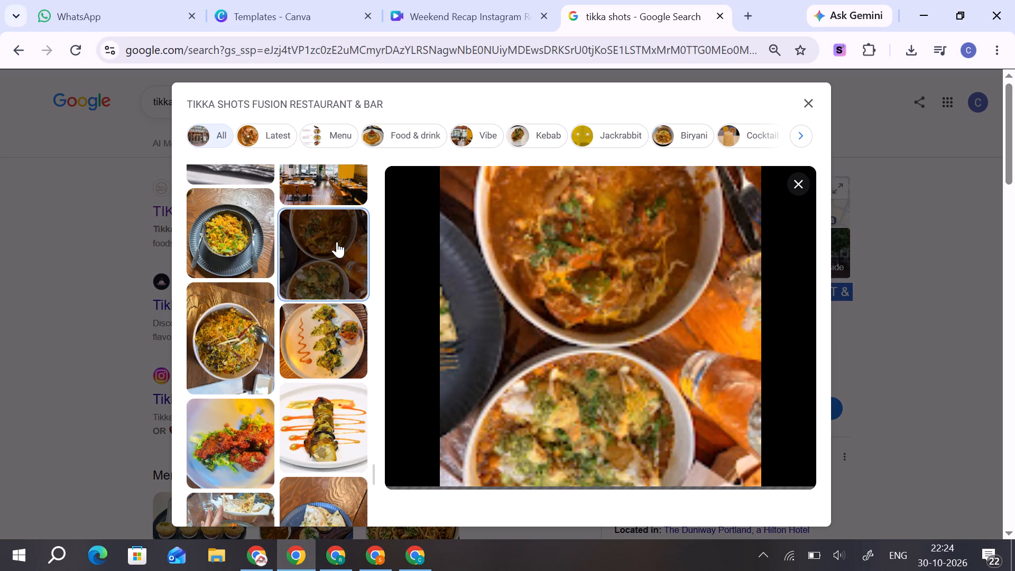
{"action": "right_click", "coordinate": [613, 252]}
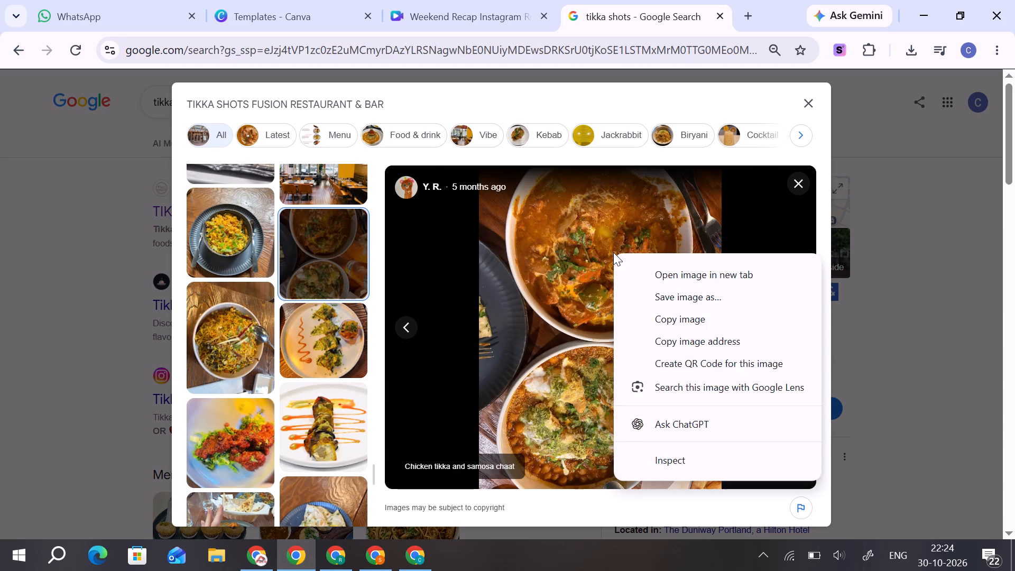
{"action": "left_click", "coordinate": [647, 298]}
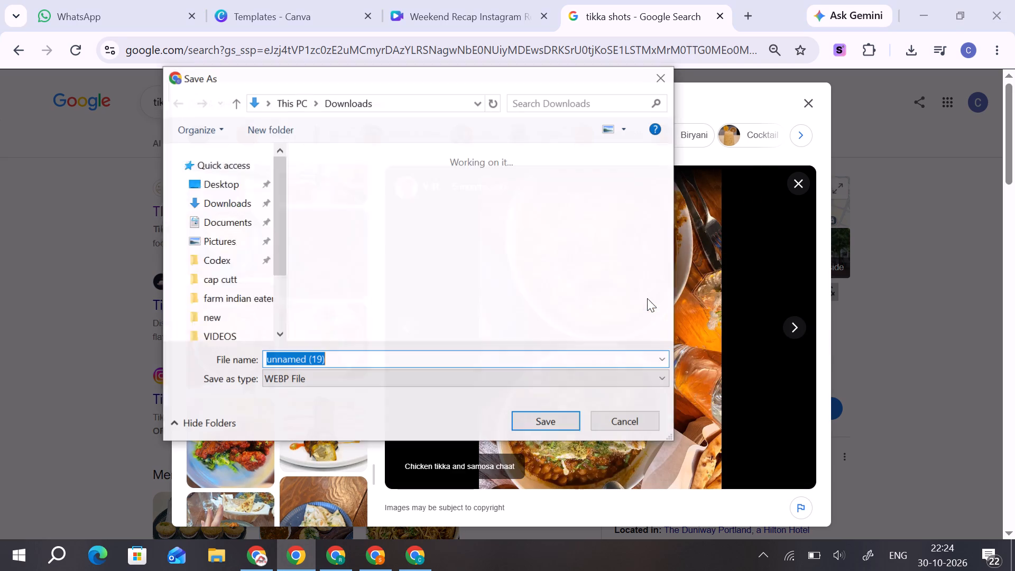
{"action": "left_click", "coordinate": [547, 417]}
Switch to the Canva design, upload the saved two-bowl curry photo and replace the woman's inset photo near 7 s with it.
{"action": "left_click", "coordinate": [454, 0]}
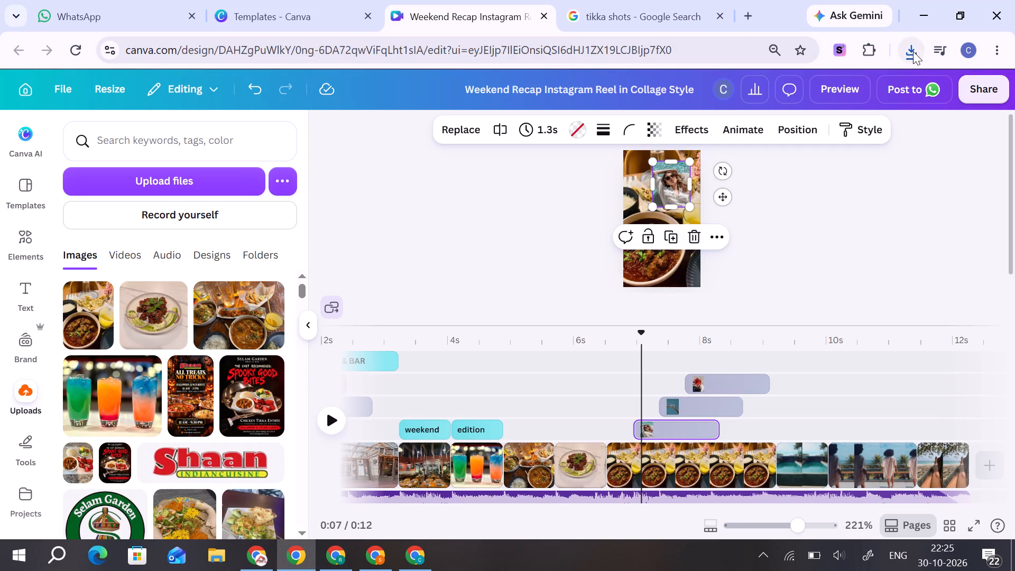
{"action": "left_click", "coordinate": [913, 51]}
{"action": "left_click_drag", "start_coordinate": [782, 127], "coordinate": [284, 275]}
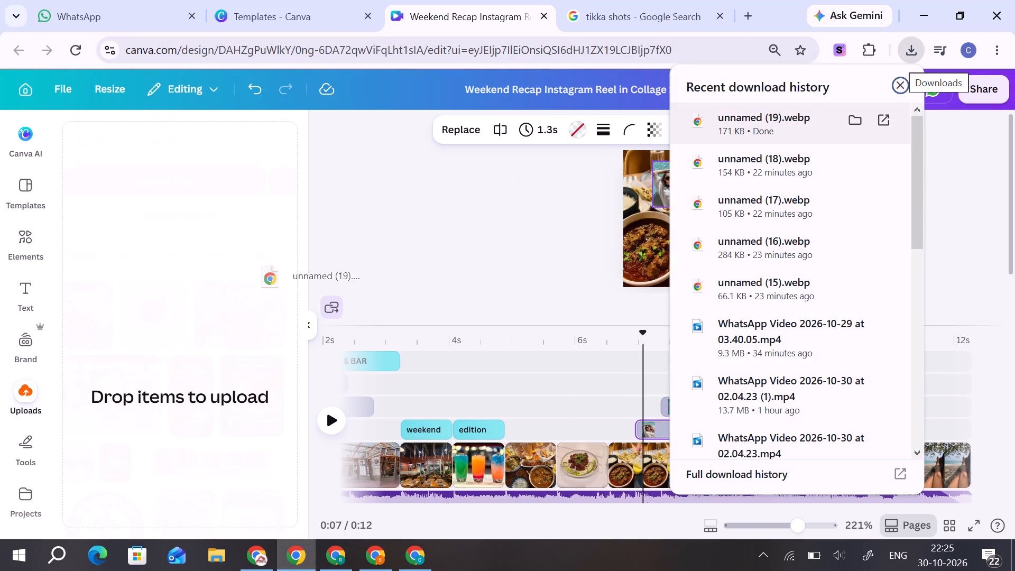
{"action": "left_click_drag", "start_coordinate": [284, 275], "coordinate": [234, 313]}
{"action": "left_click", "coordinate": [402, 211]}
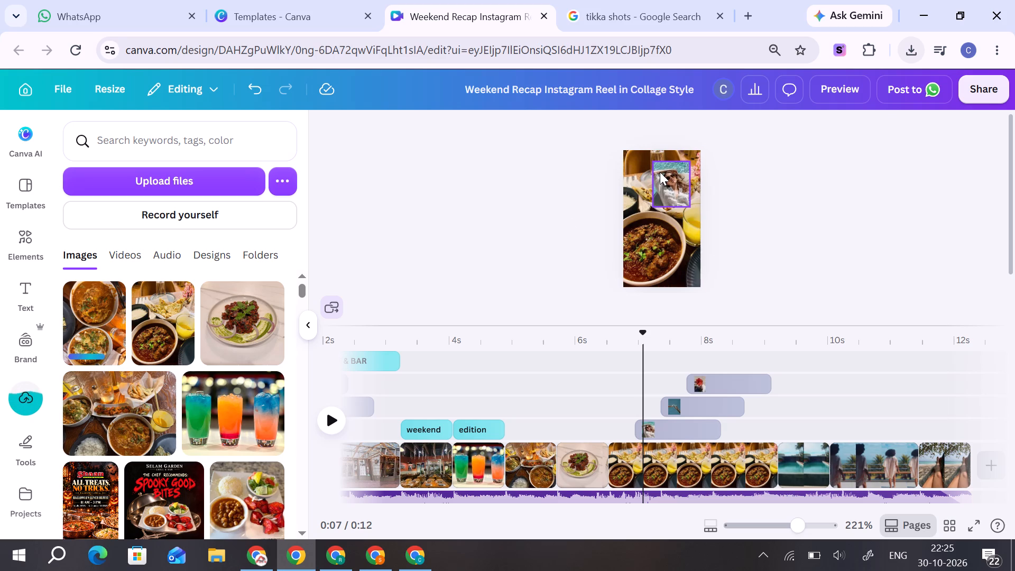
{"action": "left_click", "coordinate": [660, 172]}
{"action": "left_click_drag", "start_coordinate": [97, 331], "coordinate": [566, 213]}
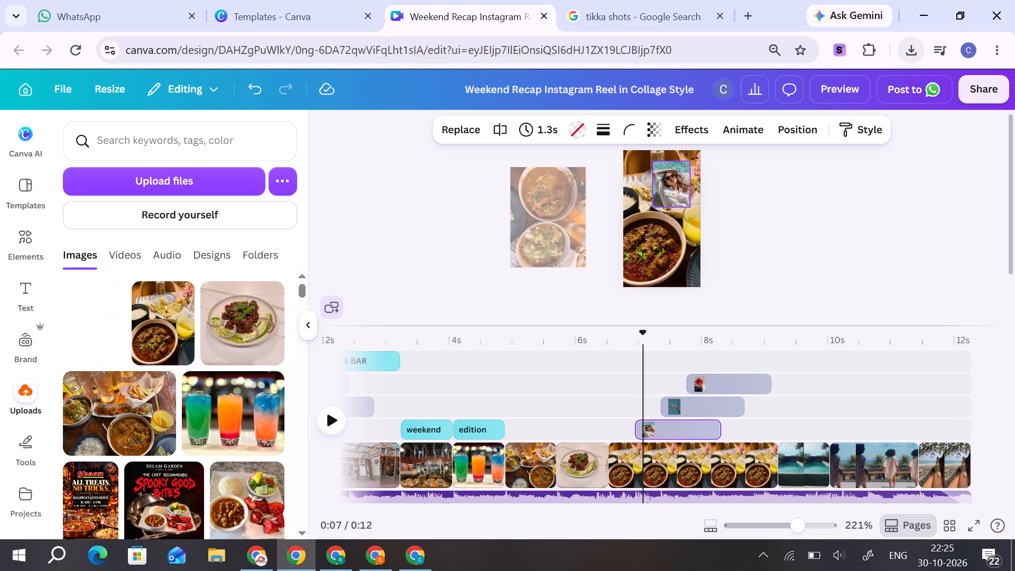
{"action": "left_click_drag", "start_coordinate": [566, 213], "coordinate": [674, 188]}
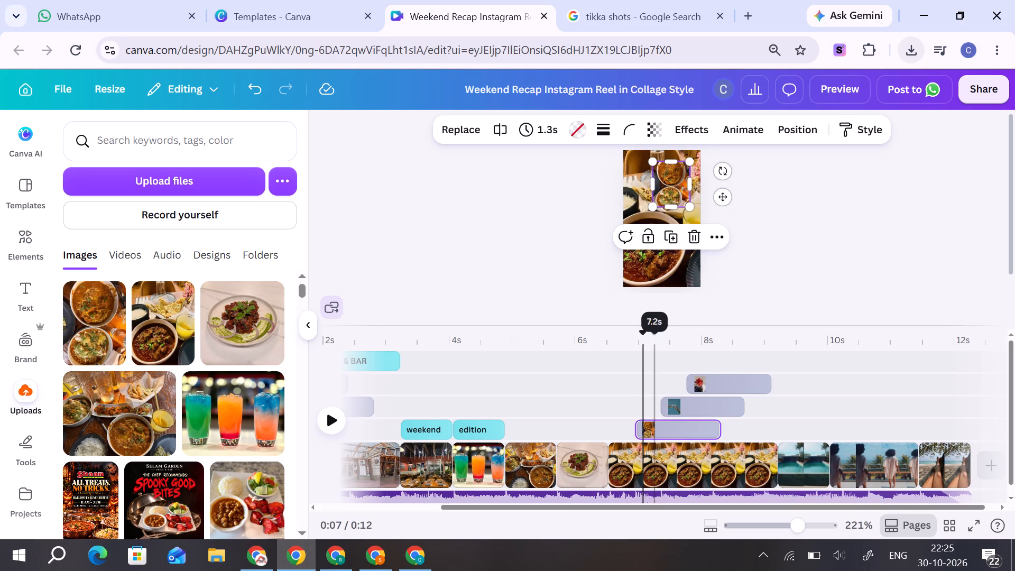
Select the blue hand inset at 7.4 s and browse the Tikka Shots Google photo gallery for a dish photo to replace it.
{"action": "left_click_drag", "start_coordinate": [643, 333], "coordinate": [669, 337]}
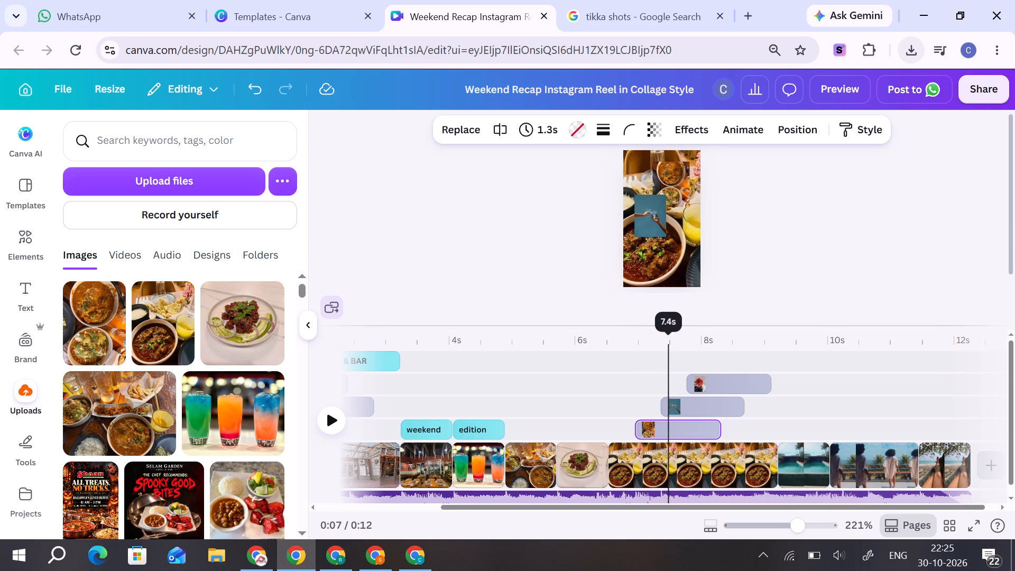
{"action": "left_click", "coordinate": [649, 215]}
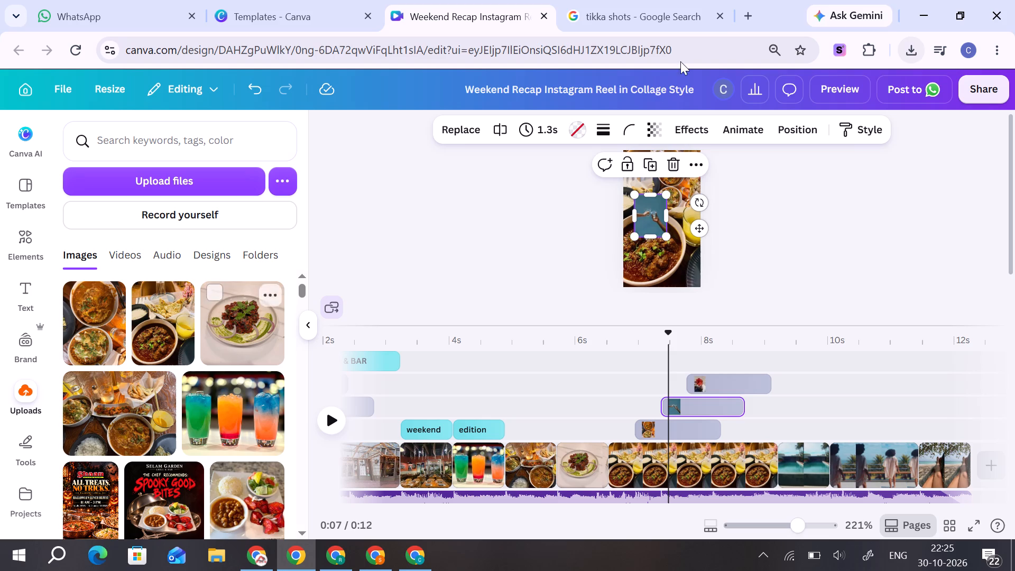
{"action": "left_click", "coordinate": [652, 0]}
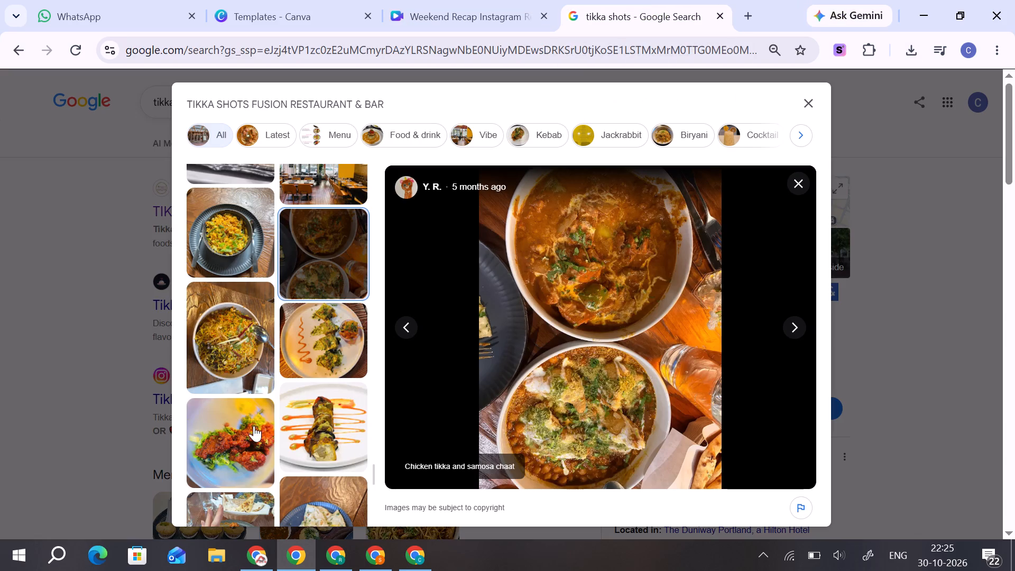
{"action": "scroll", "coordinate": [329, 406], "scroll_direction": "down", "scroll_amount": 1}
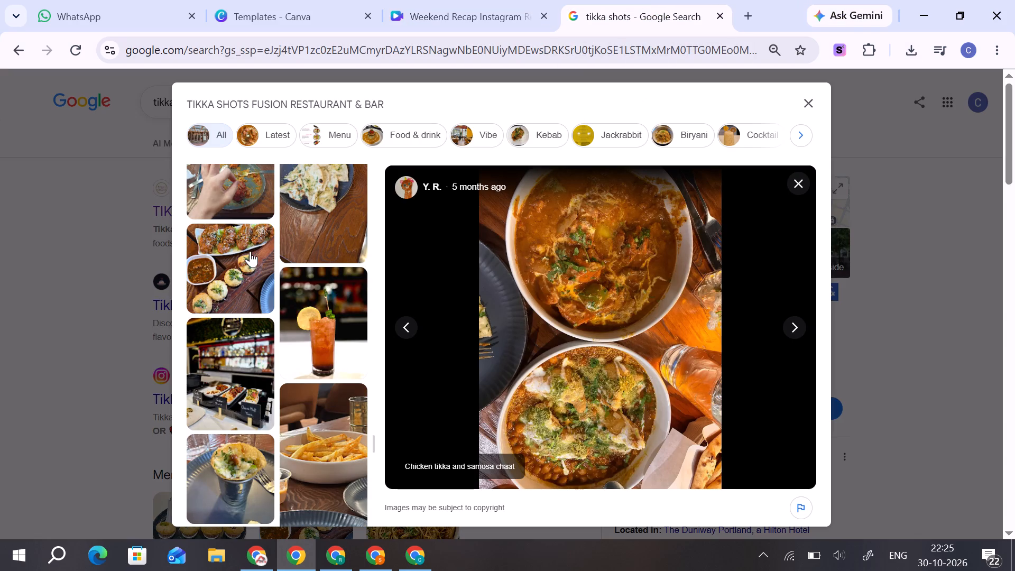
{"action": "scroll", "coordinate": [271, 415], "scroll_direction": "down", "scroll_amount": 1}
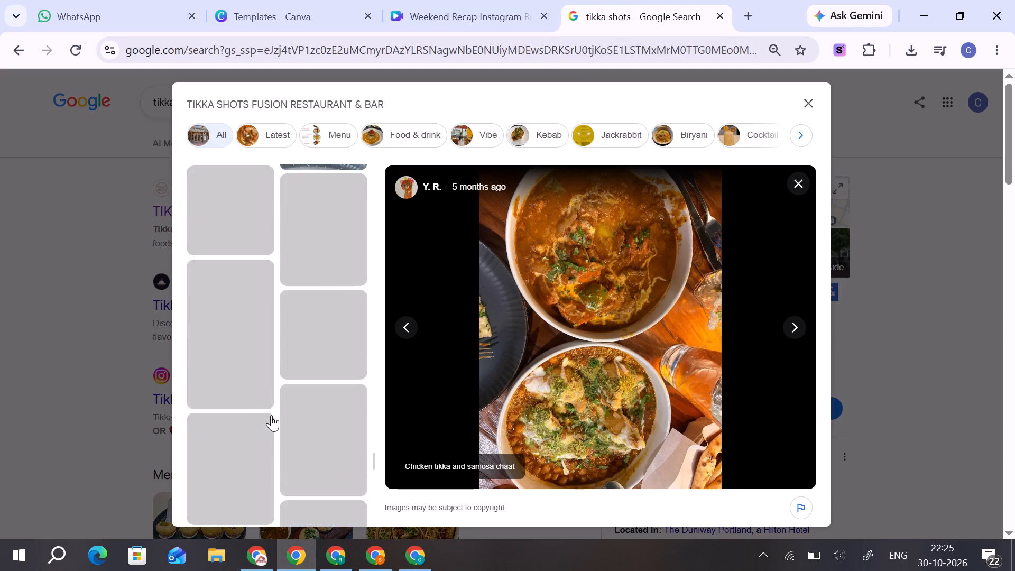
{"action": "scroll", "coordinate": [287, 403], "scroll_direction": "down", "scroll_amount": 1}
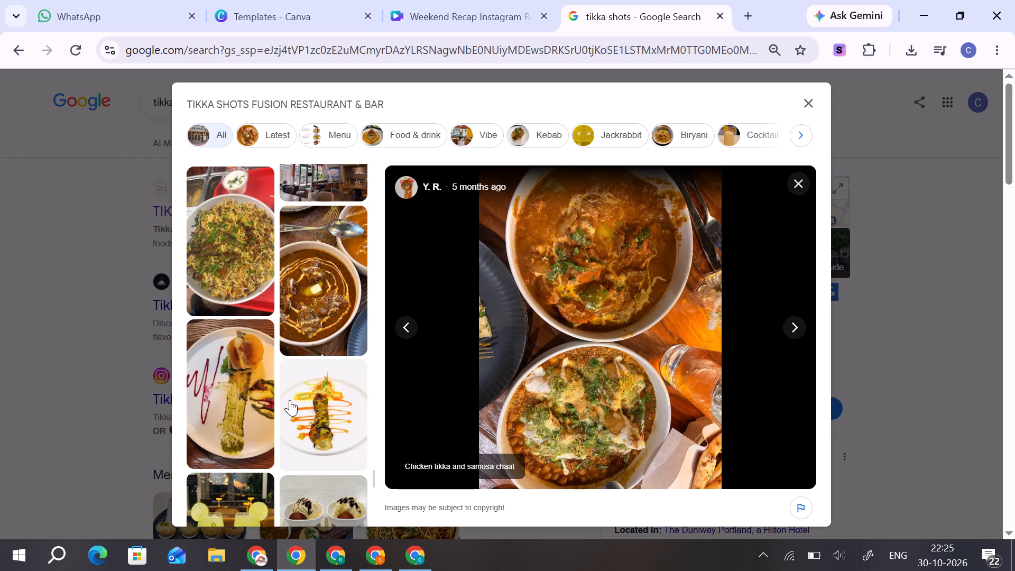
{"action": "scroll", "coordinate": [290, 400], "scroll_direction": "down", "scroll_amount": 1}
{"action": "scroll", "coordinate": [290, 400], "scroll_direction": "up", "scroll_amount": 1}
{"action": "scroll", "coordinate": [307, 409], "scroll_direction": "down", "scroll_amount": 1}
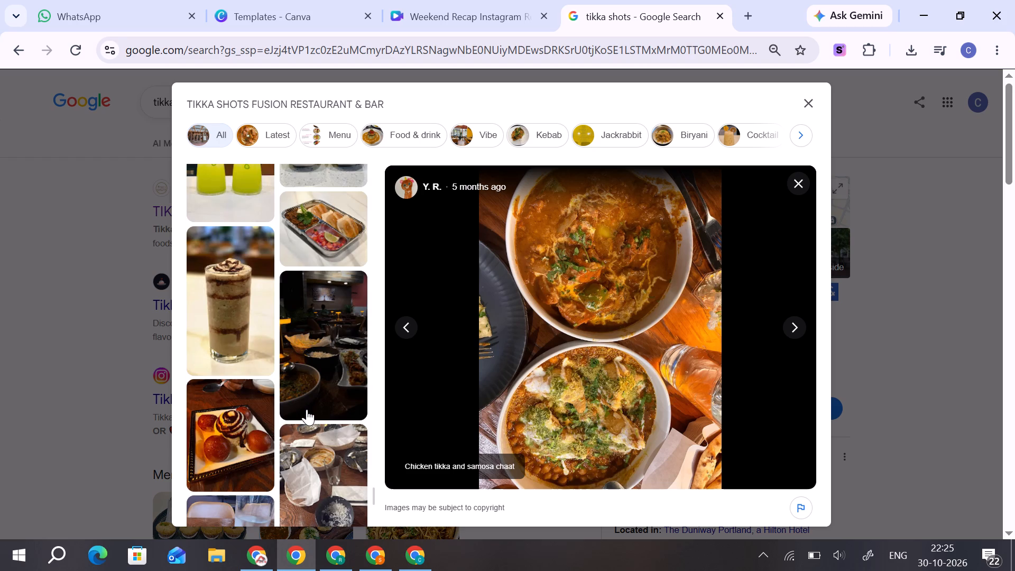
{"action": "scroll", "coordinate": [317, 354], "scroll_direction": "down", "scroll_amount": 1}
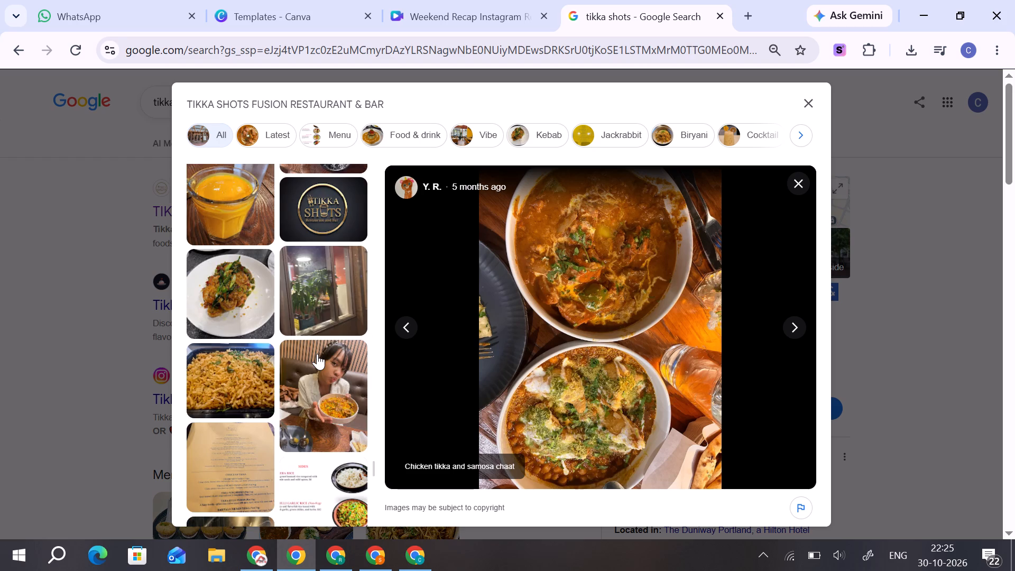
{"action": "scroll", "coordinate": [308, 400], "scroll_direction": "down", "scroll_amount": 1}
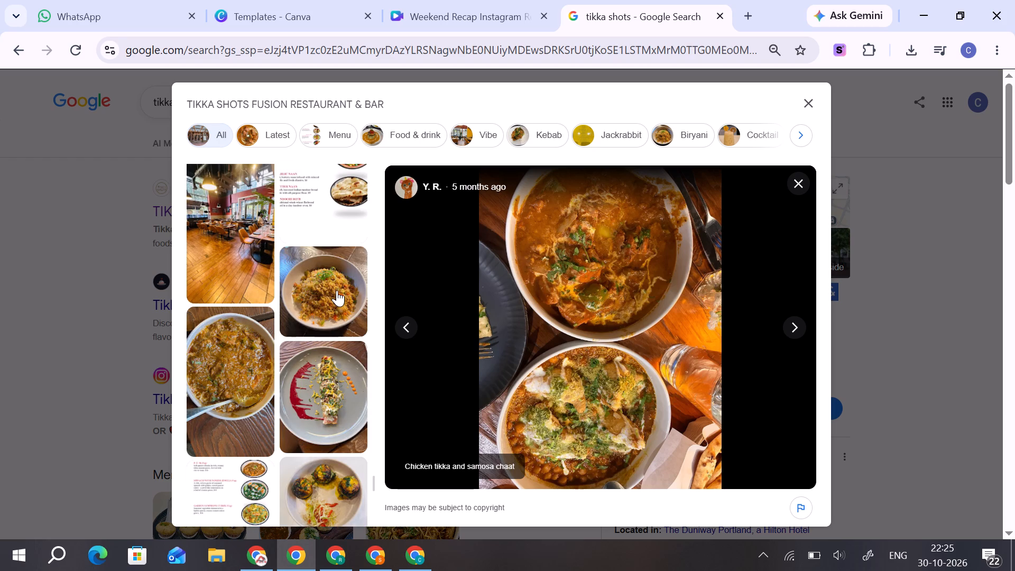
{"action": "scroll", "coordinate": [320, 357], "scroll_direction": "down", "scroll_amount": 2}
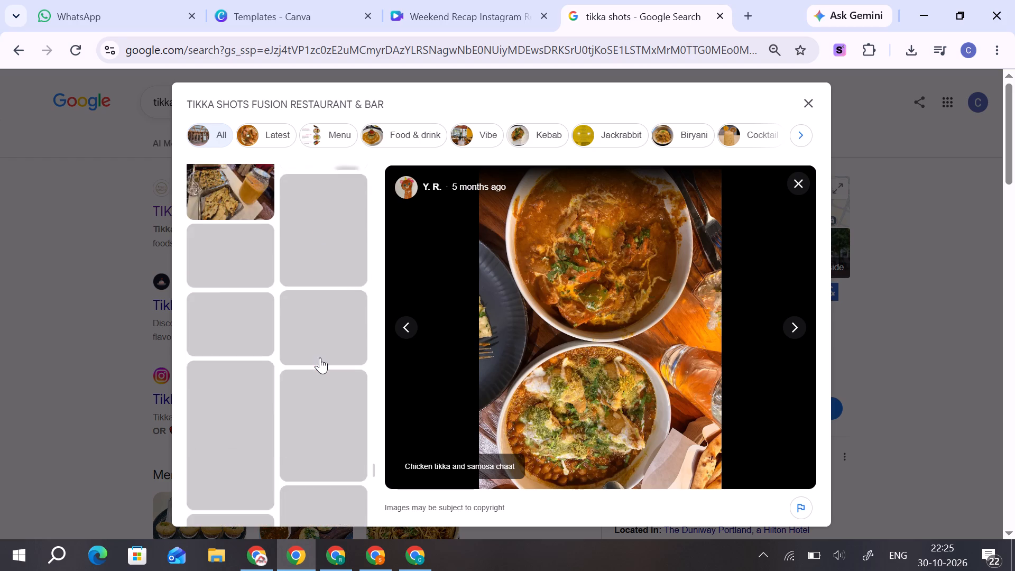
{"action": "scroll", "coordinate": [320, 357], "scroll_direction": "up", "scroll_amount": 1}
{"action": "scroll", "coordinate": [320, 357], "scroll_direction": "down", "scroll_amount": 1}
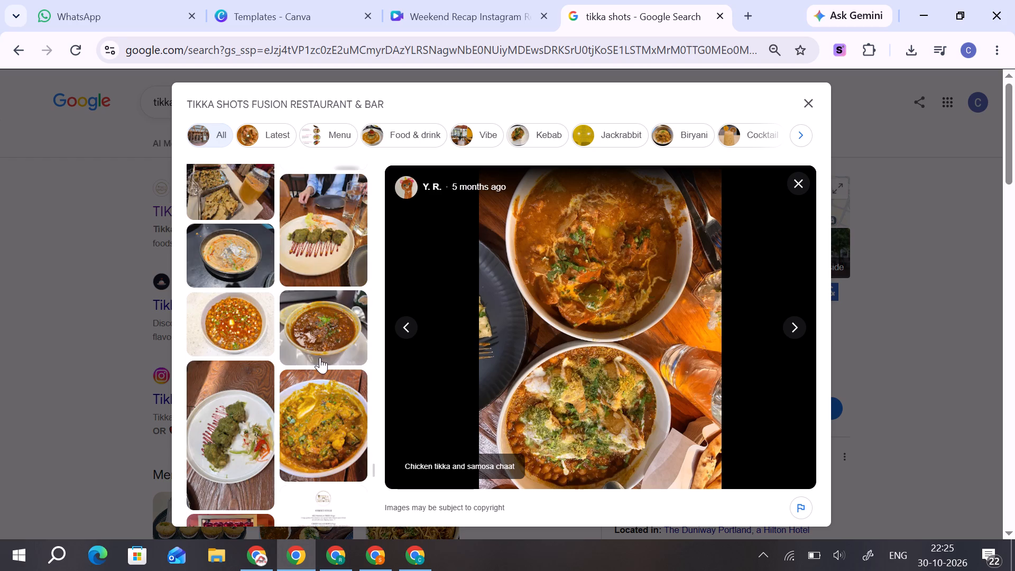
{"action": "scroll", "coordinate": [318, 338], "scroll_direction": "up", "scroll_amount": 1}
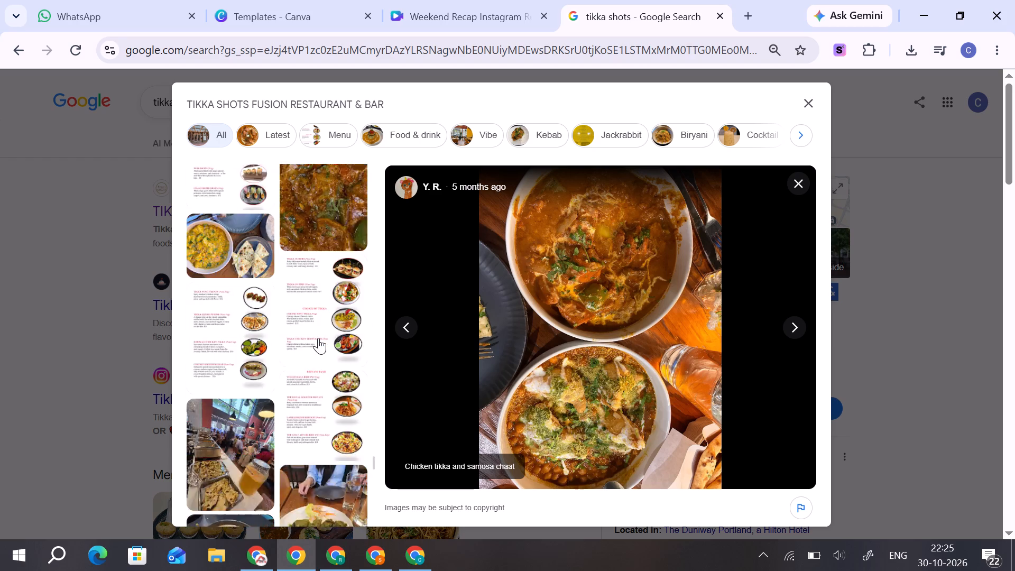
{"action": "scroll", "coordinate": [318, 338], "scroll_direction": "down", "scroll_amount": 2}
{"action": "scroll", "coordinate": [318, 338], "scroll_direction": "up", "scroll_amount": 2}
{"action": "scroll", "coordinate": [318, 338], "scroll_direction": "down", "scroll_amount": 1}
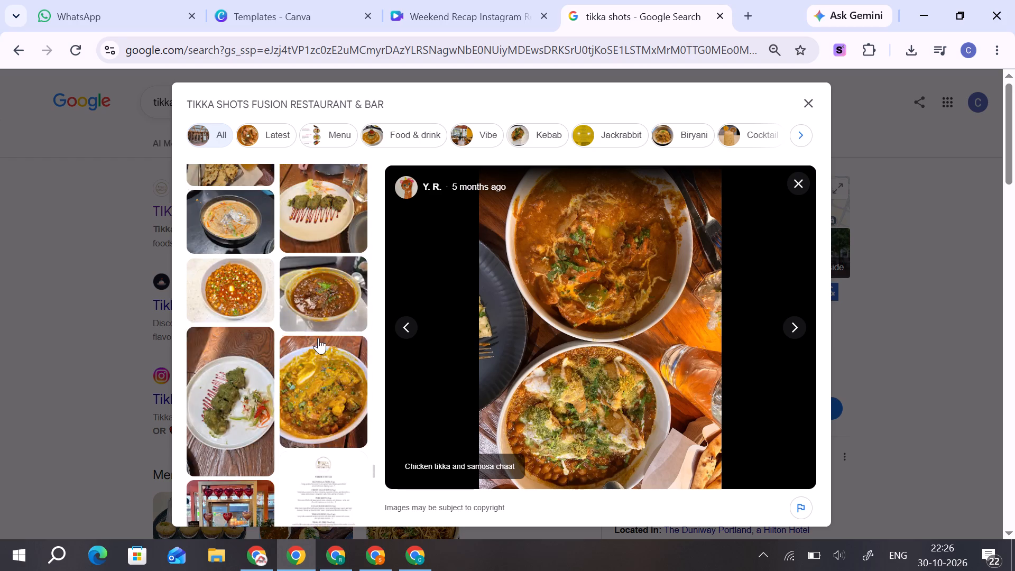
{"action": "scroll", "coordinate": [318, 338], "scroll_direction": "up", "scroll_amount": 1}
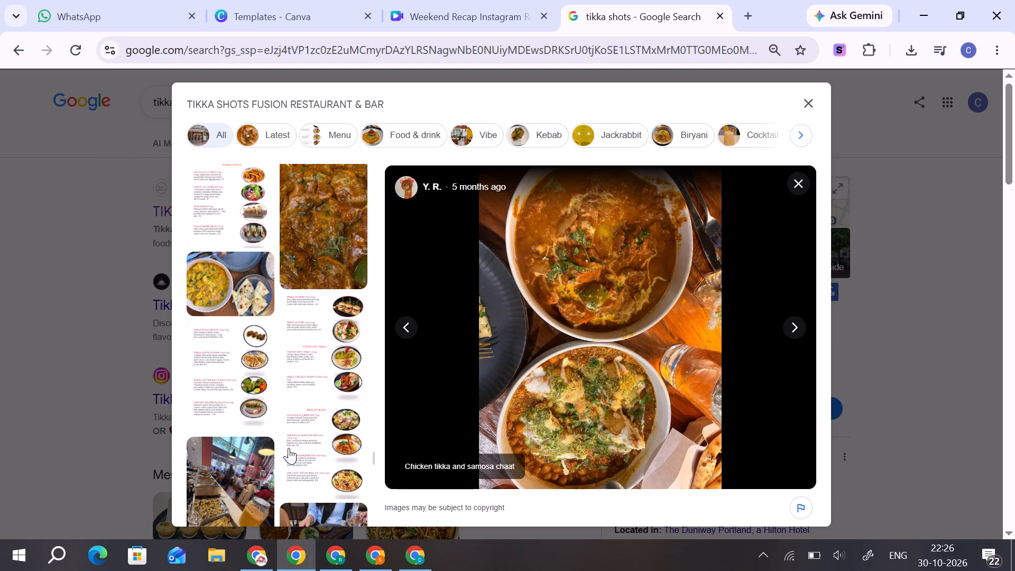
{"action": "scroll", "coordinate": [289, 448], "scroll_direction": "down", "scroll_amount": 1}
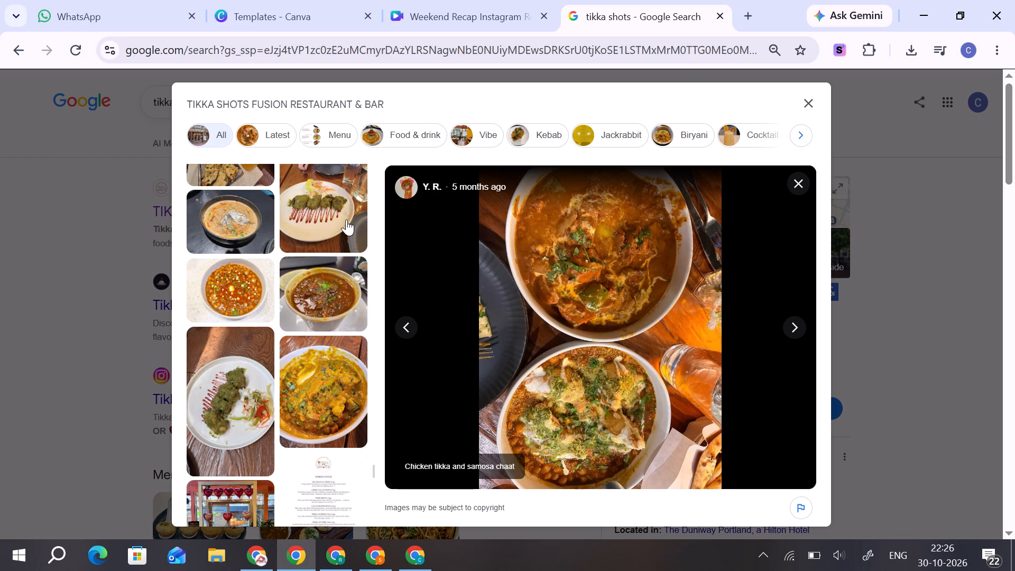
{"action": "scroll", "coordinate": [319, 352], "scroll_direction": "up", "scroll_amount": 1}
{"action": "scroll", "coordinate": [319, 352], "scroll_direction": "down", "scroll_amount": 2}
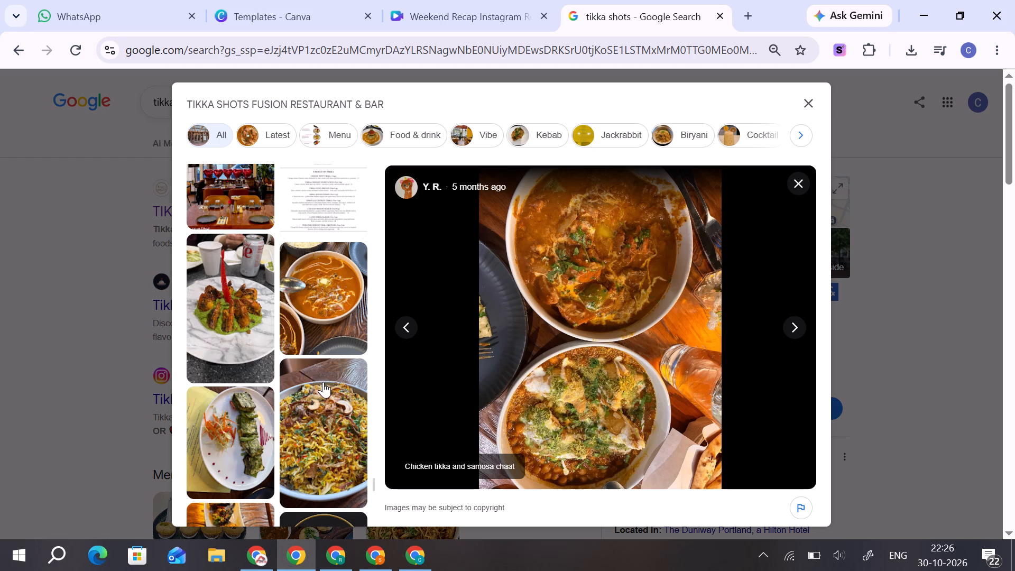
{"action": "scroll", "coordinate": [323, 382], "scroll_direction": "down", "scroll_amount": 1}
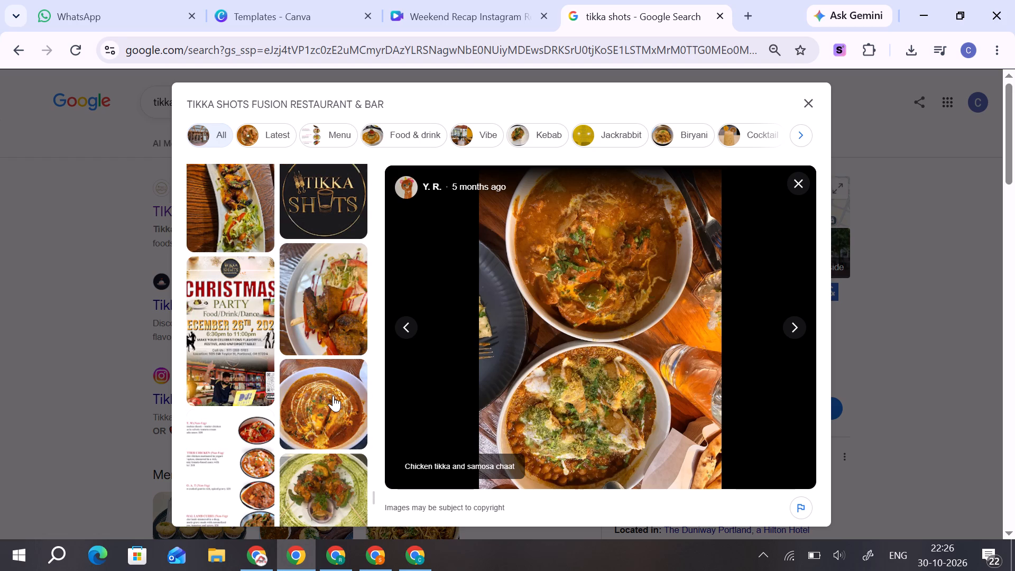
{"action": "scroll", "coordinate": [333, 397], "scroll_direction": "down", "scroll_amount": 1}
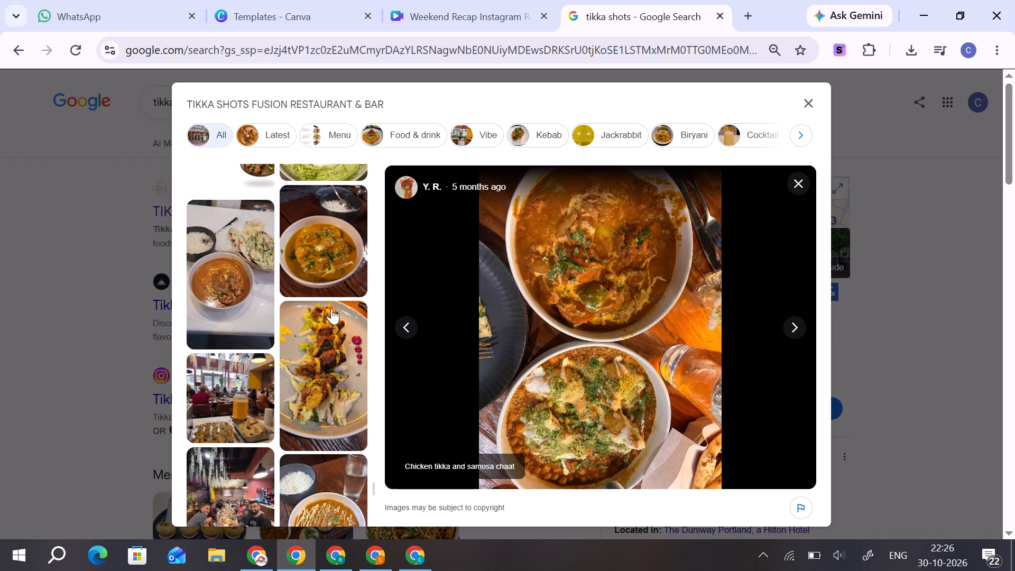
Save the gallery photo of butter chicken with garlic naan and rice to the computer as WEBP.
{"action": "left_click", "coordinate": [253, 271]}
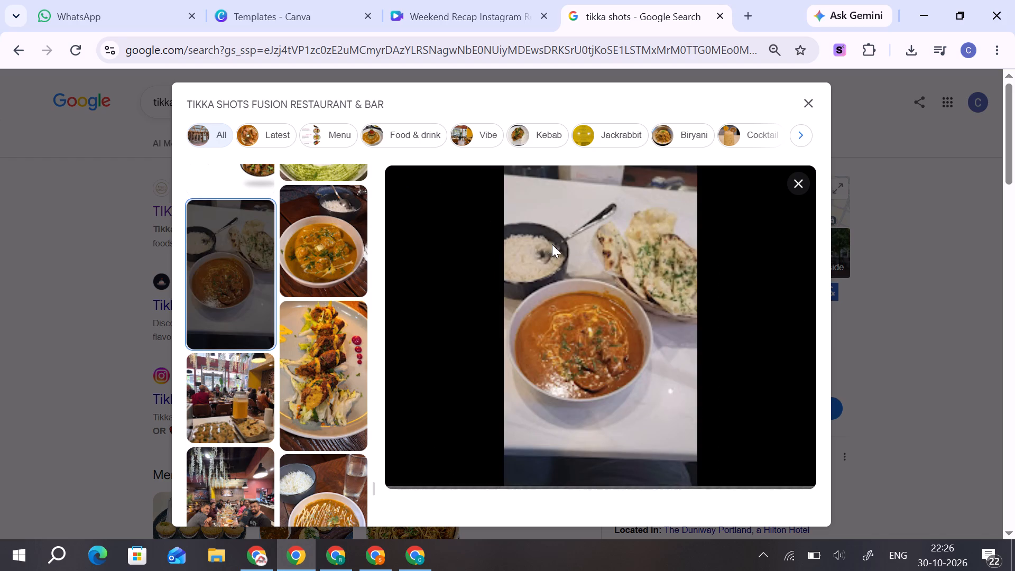
{"action": "right_click", "coordinate": [573, 241]}
{"action": "left_click", "coordinate": [620, 289]}
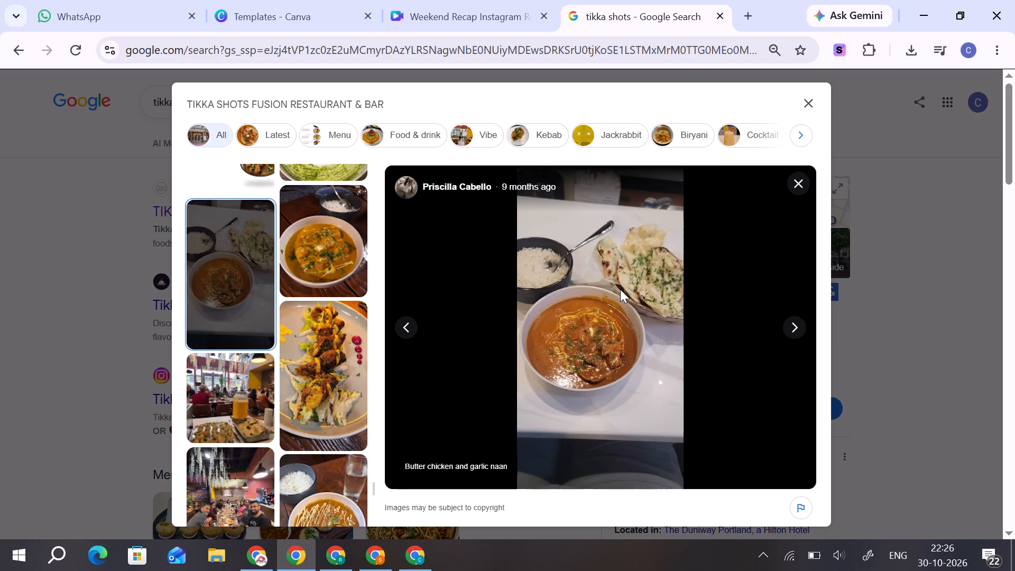
{"action": "left_click", "coordinate": [535, 418]}
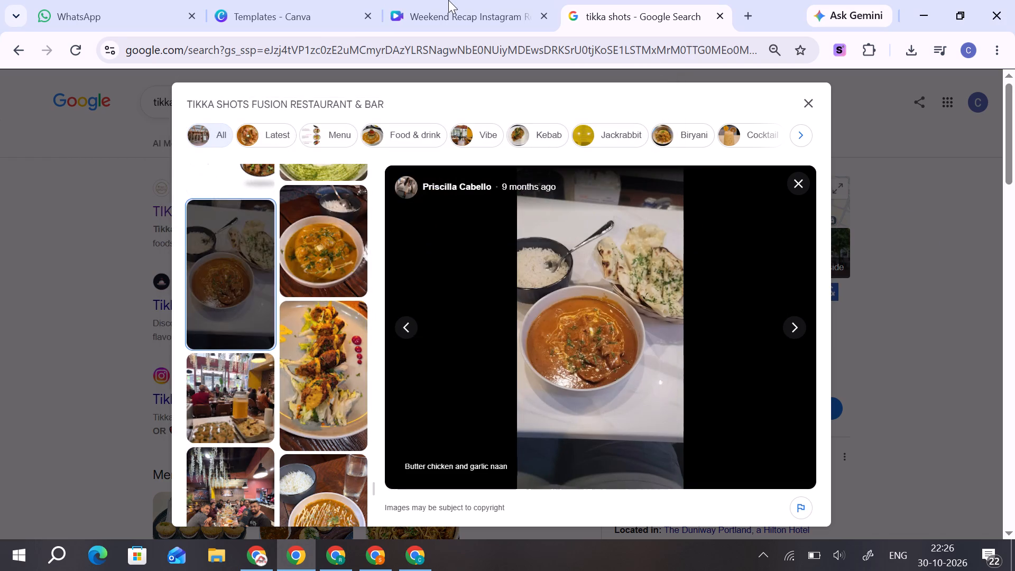
Switch to the Canva design, upload the saved butter chicken photo and replace the blue hand inset with it.
{"action": "left_click", "coordinate": [448, 0]}
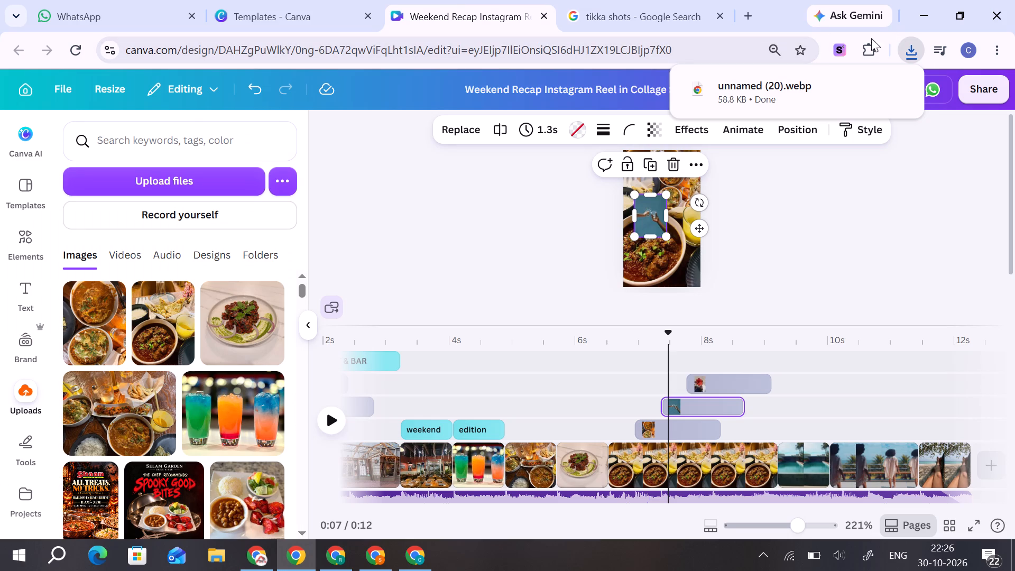
{"action": "left_click_drag", "start_coordinate": [755, 99], "coordinate": [199, 317]}
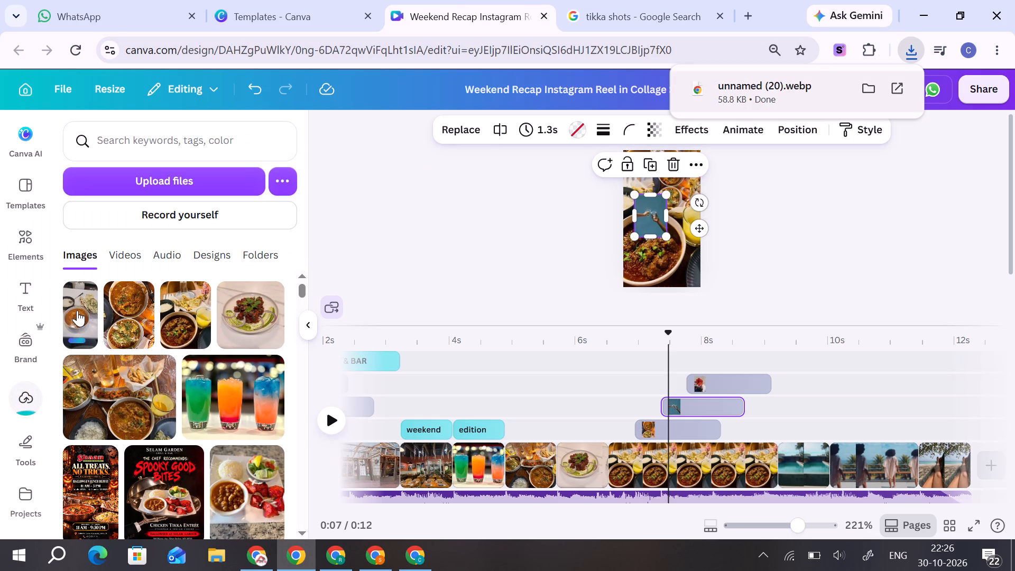
{"action": "left_click_drag", "start_coordinate": [77, 310], "coordinate": [646, 217]}
Select the red-flower inset near 8 s and save the Google gallery photo of the creamy orange curry beside a dark plate as WEBP.
{"action": "left_click_drag", "start_coordinate": [670, 343], "coordinate": [700, 347]}
{"action": "left_click", "coordinate": [663, 254]}
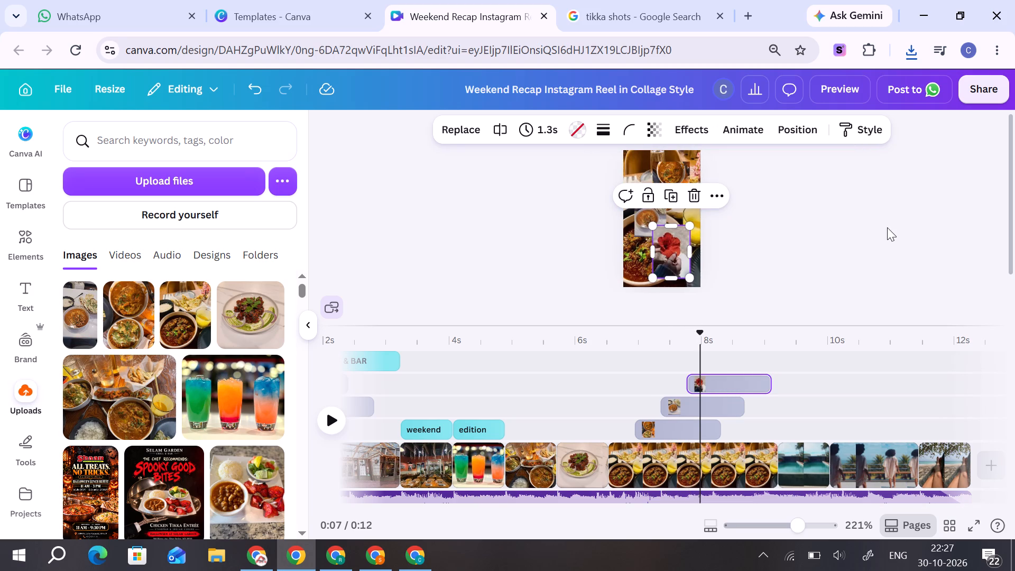
{"action": "left_click", "coordinate": [887, 227]}
{"action": "left_click", "coordinate": [660, 253]}
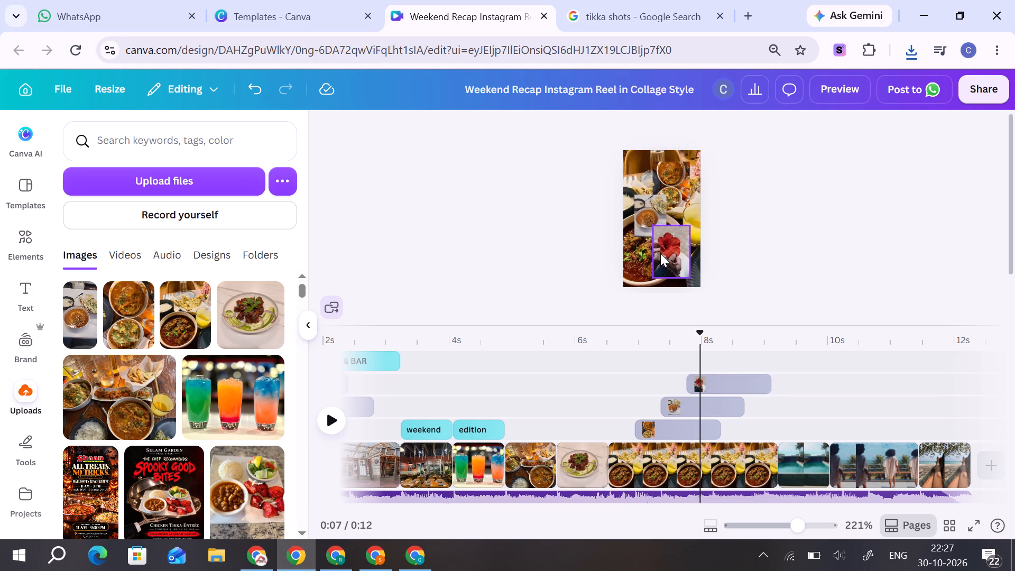
{"action": "left_click", "coordinate": [653, 0]}
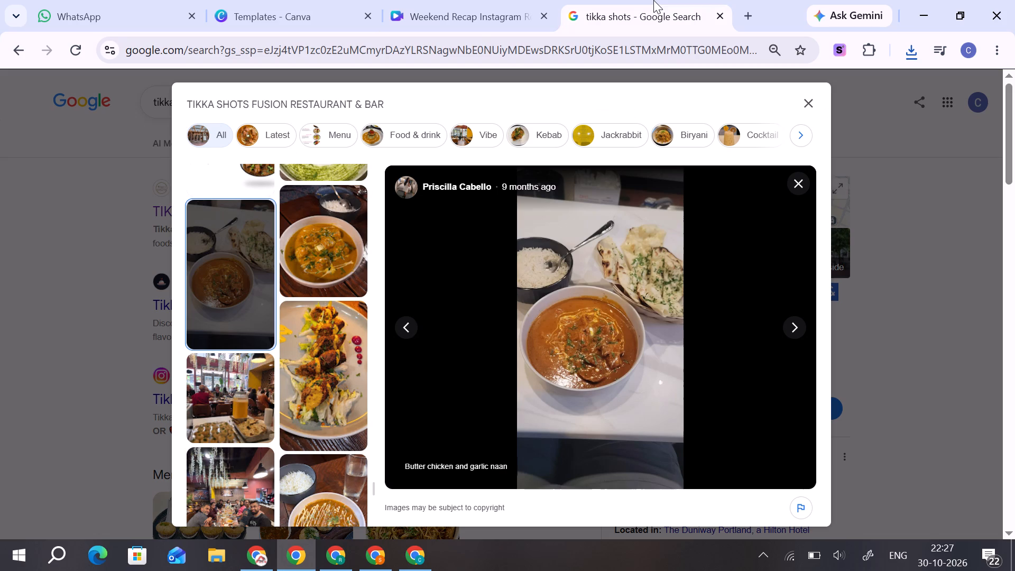
{"action": "scroll", "coordinate": [310, 415], "scroll_direction": "down", "scroll_amount": 1}
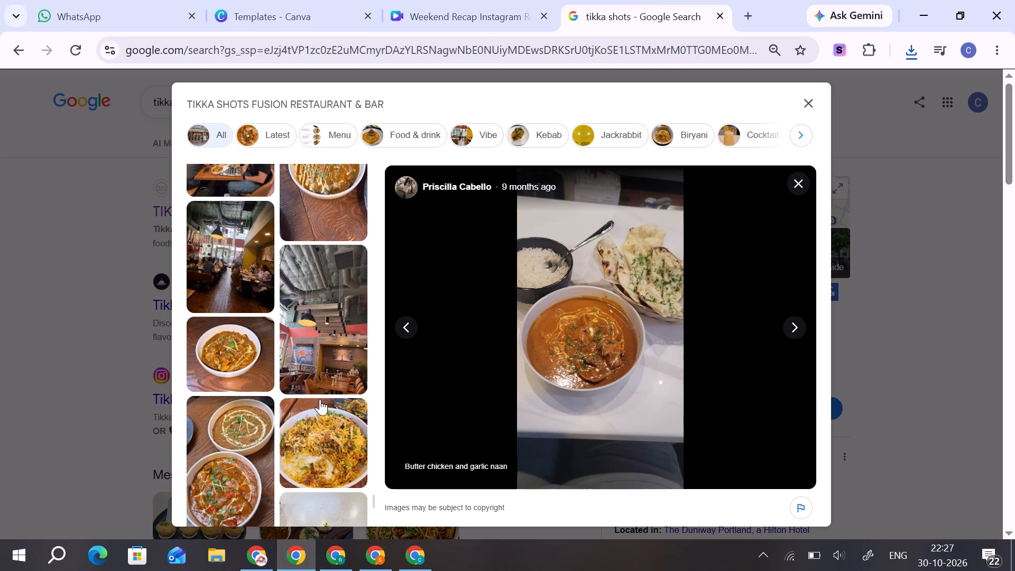
{"action": "scroll", "coordinate": [315, 443], "scroll_direction": "down", "scroll_amount": 1}
{"action": "left_click", "coordinate": [336, 391]}
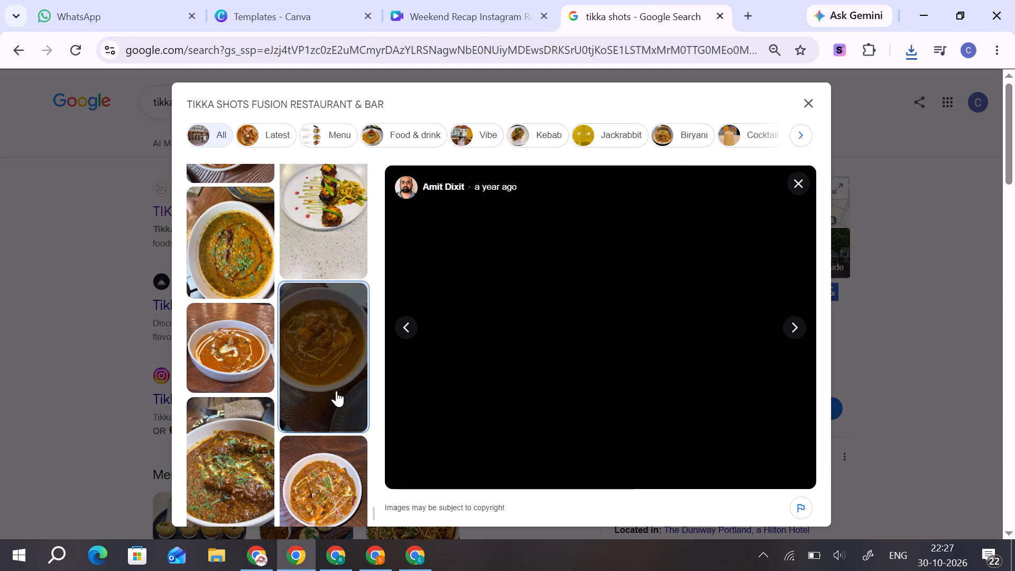
{"action": "right_click", "coordinate": [611, 274]}
{"action": "left_click", "coordinate": [673, 327]}
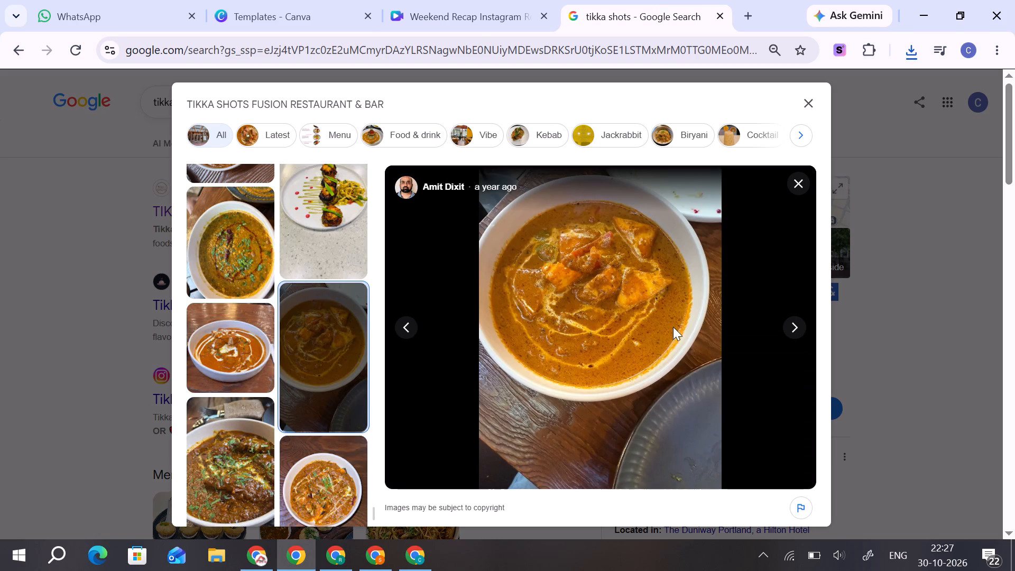
{"action": "left_click", "coordinate": [552, 421]}
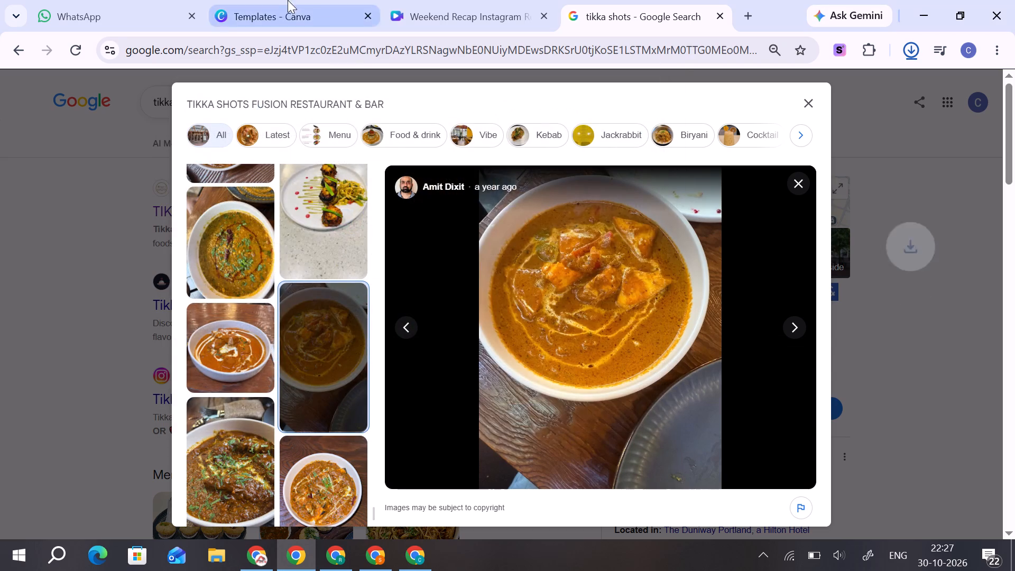
Switch to the Canva design, upload the saved creamy orange curry photo and replace the red-flower inset with it.
{"action": "left_click", "coordinate": [493, 0]}
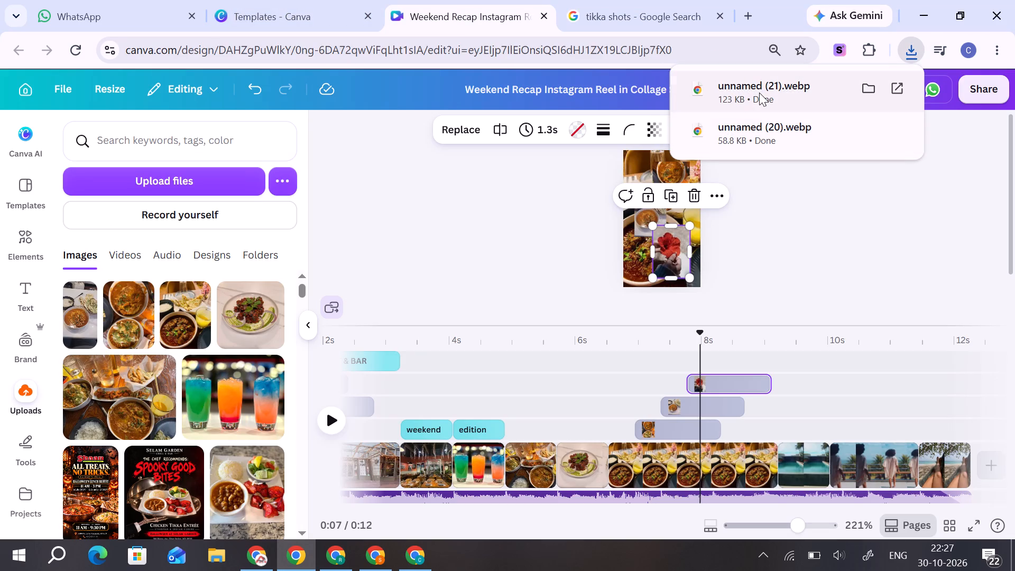
{"action": "left_click_drag", "start_coordinate": [759, 93], "coordinate": [252, 324]}
{"action": "left_click", "coordinate": [355, 248]}
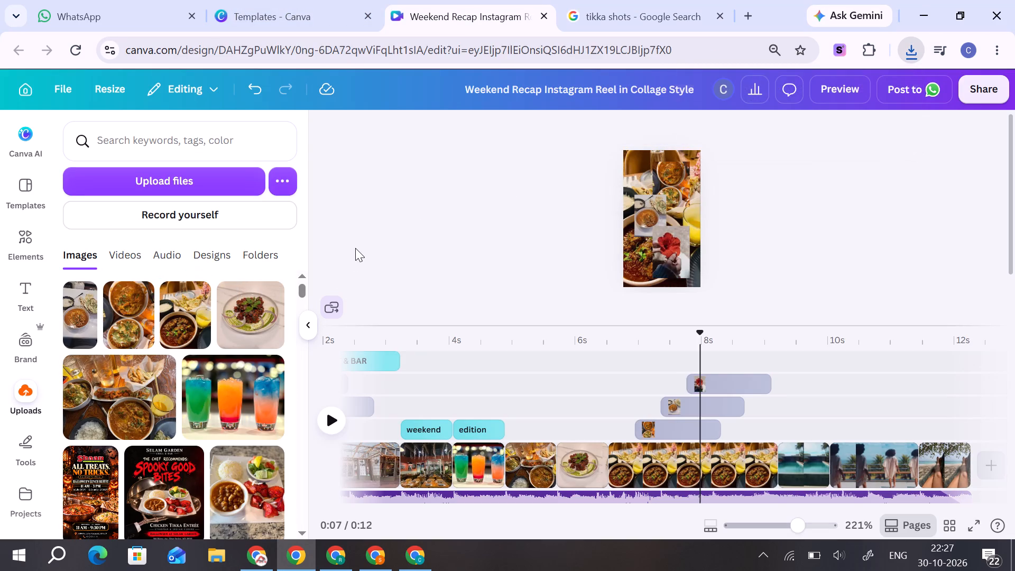
{"action": "left_click_drag", "start_coordinate": [95, 321], "coordinate": [370, 262]}
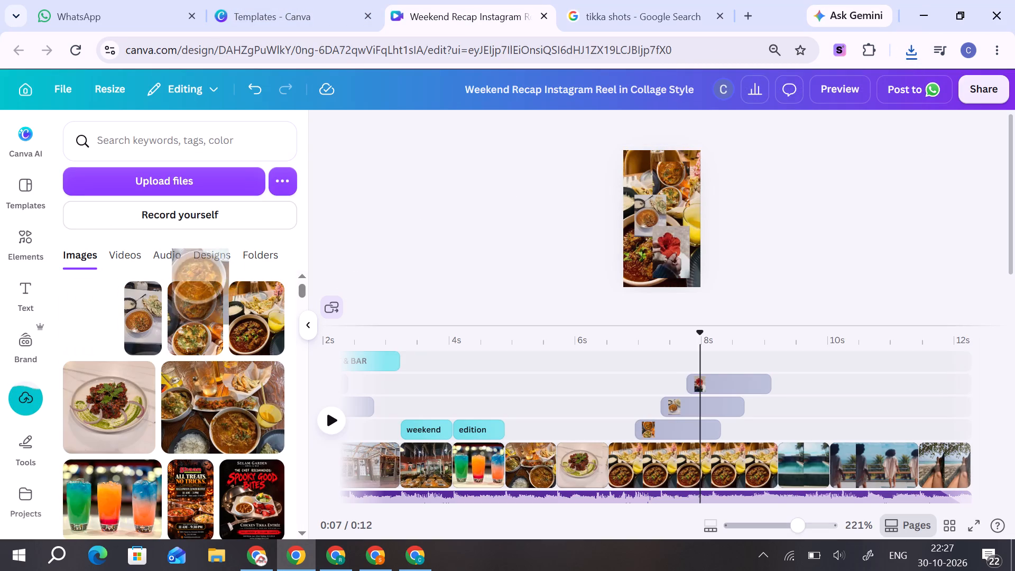
{"action": "left_click_drag", "start_coordinate": [370, 262], "coordinate": [659, 254]}
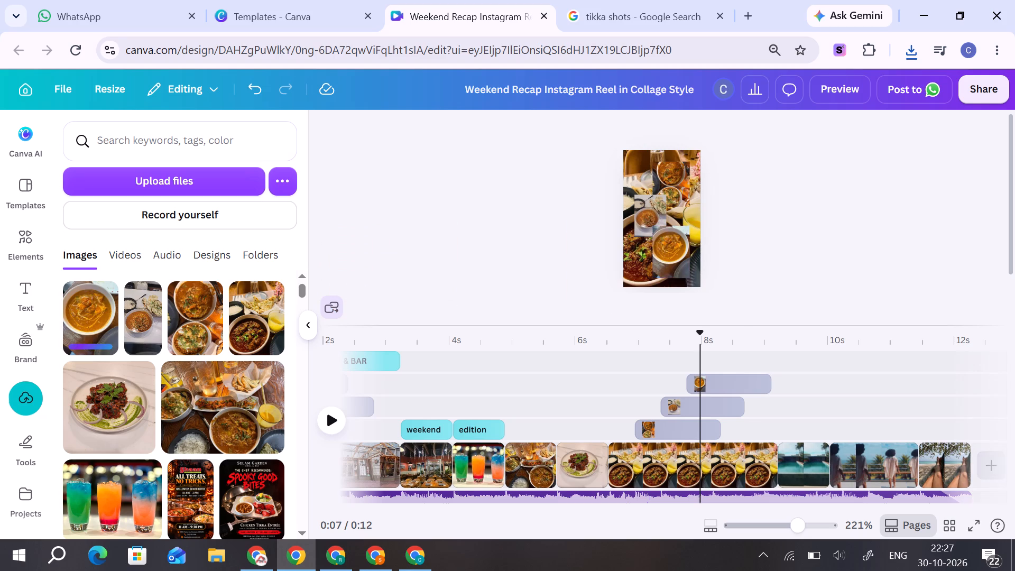
Select the poolside popsicle scene near 9.5 s and browse the Tikka Shots Google photo gallery for a replacement dish photo.
{"action": "left_click_drag", "start_coordinate": [704, 342], "coordinate": [792, 346]}
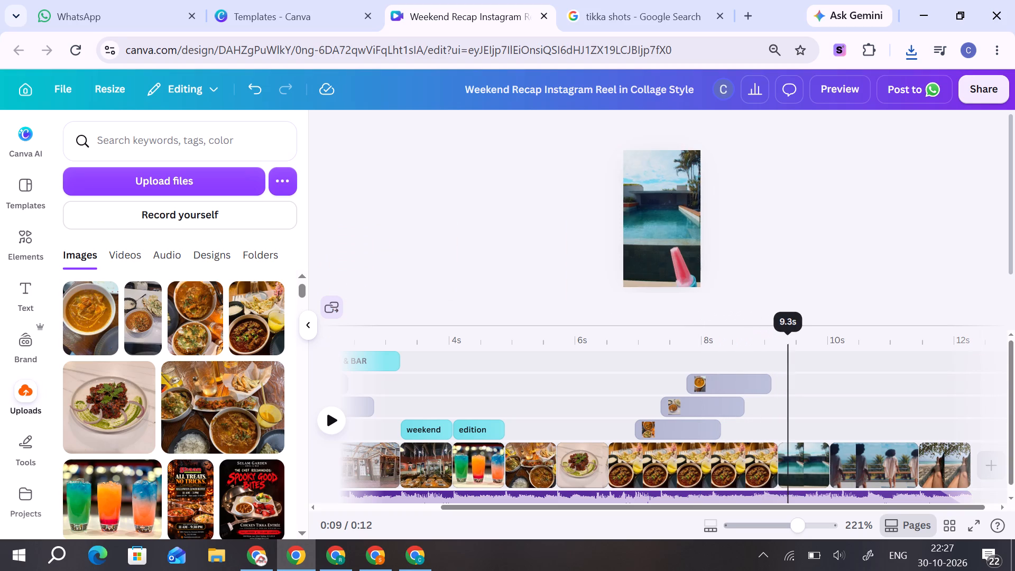
{"action": "left_click_drag", "start_coordinate": [792, 346], "coordinate": [808, 346]}
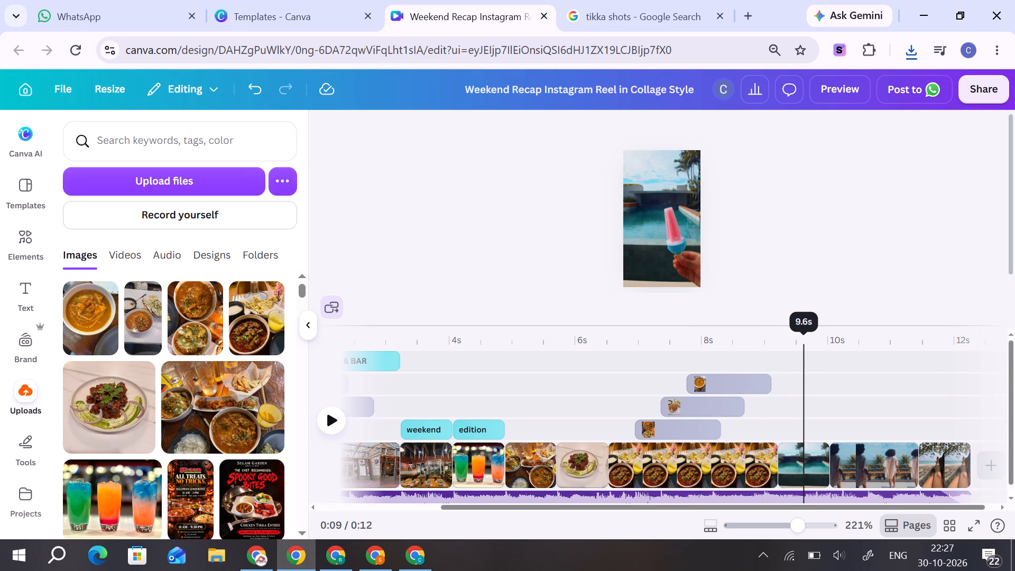
{"action": "left_click_drag", "start_coordinate": [808, 346], "coordinate": [801, 347]}
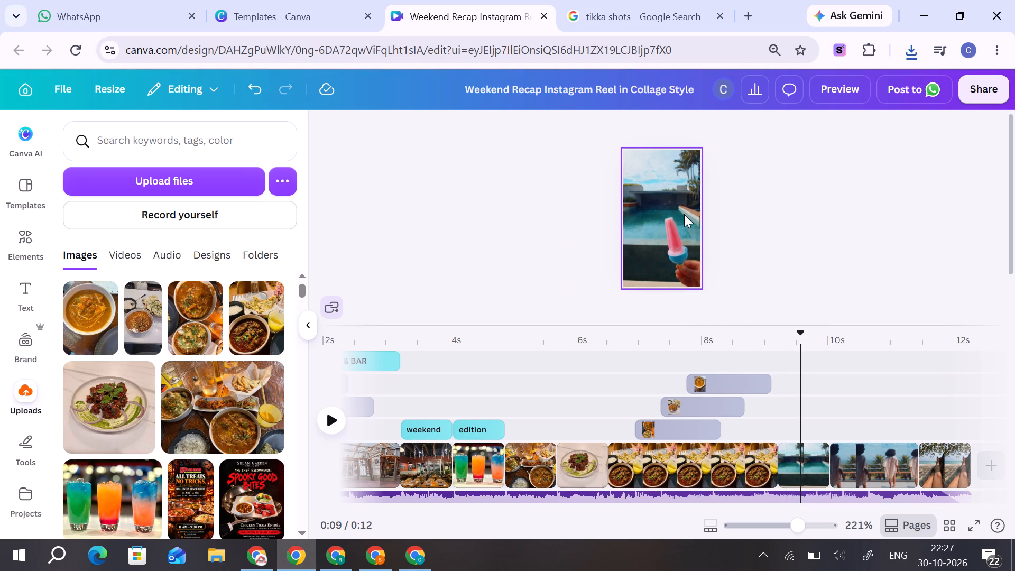
{"action": "left_click", "coordinate": [684, 214]}
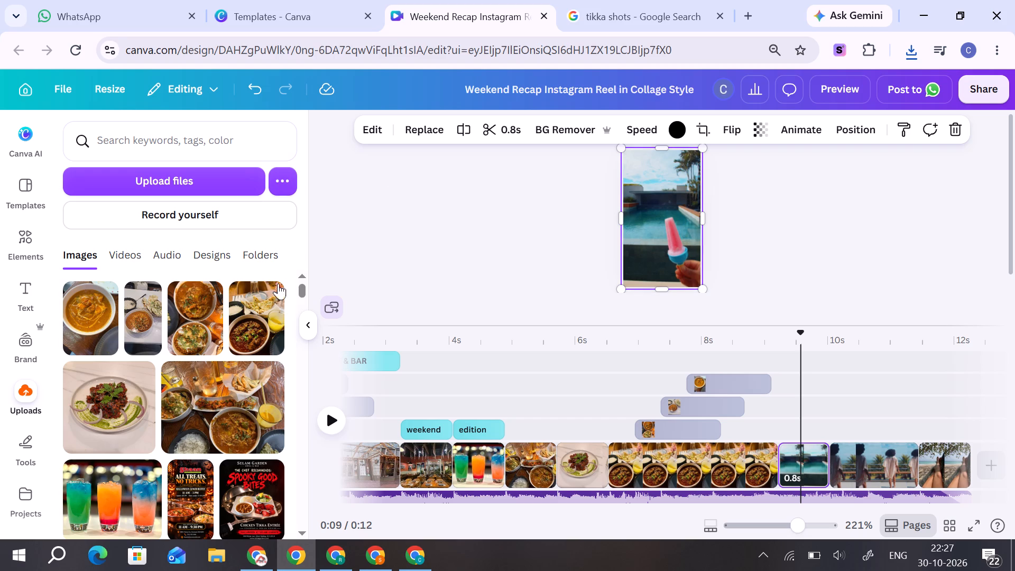
{"action": "scroll", "coordinate": [197, 353], "scroll_direction": "down", "scroll_amount": 1}
{"action": "scroll", "coordinate": [197, 353], "scroll_direction": "up", "scroll_amount": 2}
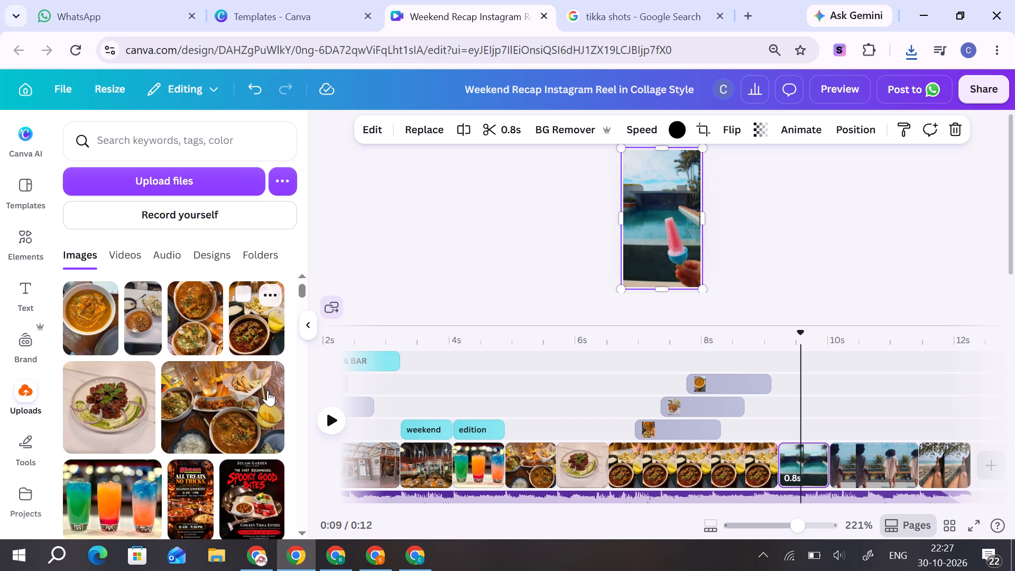
{"action": "left_click", "coordinate": [606, 0]}
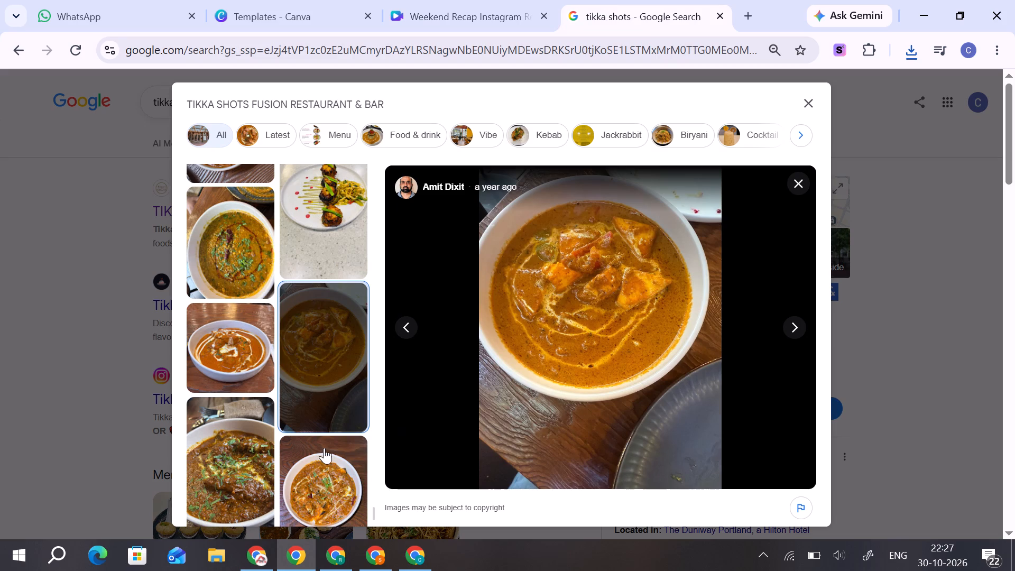
{"action": "scroll", "coordinate": [324, 448], "scroll_direction": "down", "scroll_amount": 1}
{"action": "scroll", "coordinate": [324, 448], "scroll_direction": "up", "scroll_amount": 10}
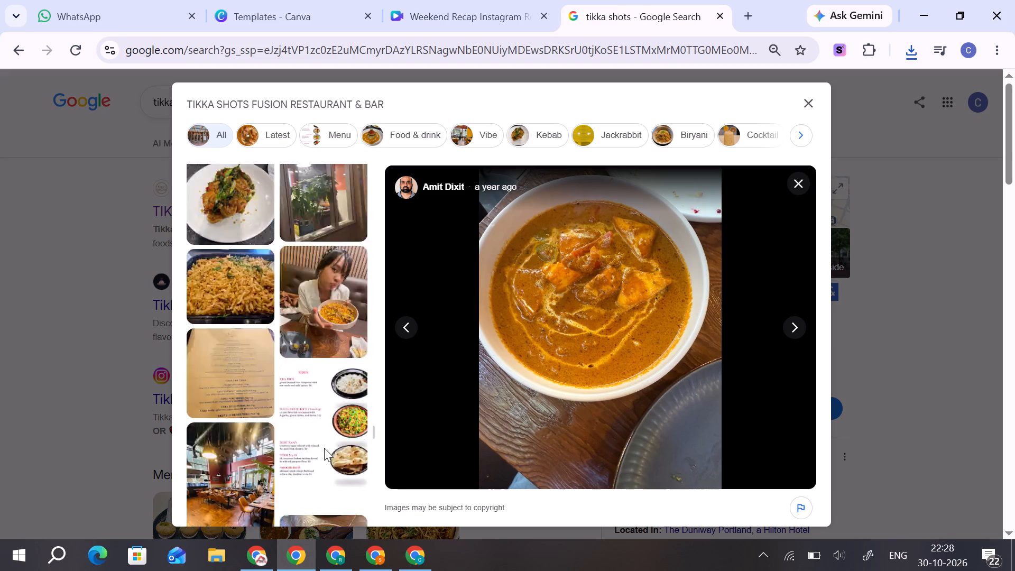
{"action": "scroll", "coordinate": [324, 448], "scroll_direction": "up", "scroll_amount": 9}
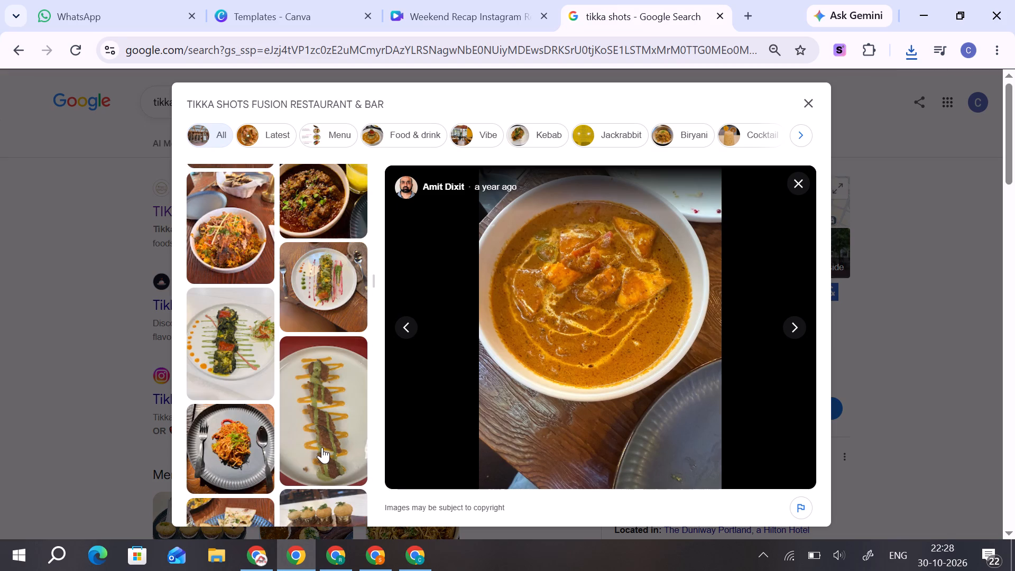
{"action": "scroll", "coordinate": [322, 447], "scroll_direction": "up", "scroll_amount": 3}
{"action": "scroll", "coordinate": [269, 385], "scroll_direction": "up", "scroll_amount": 2}
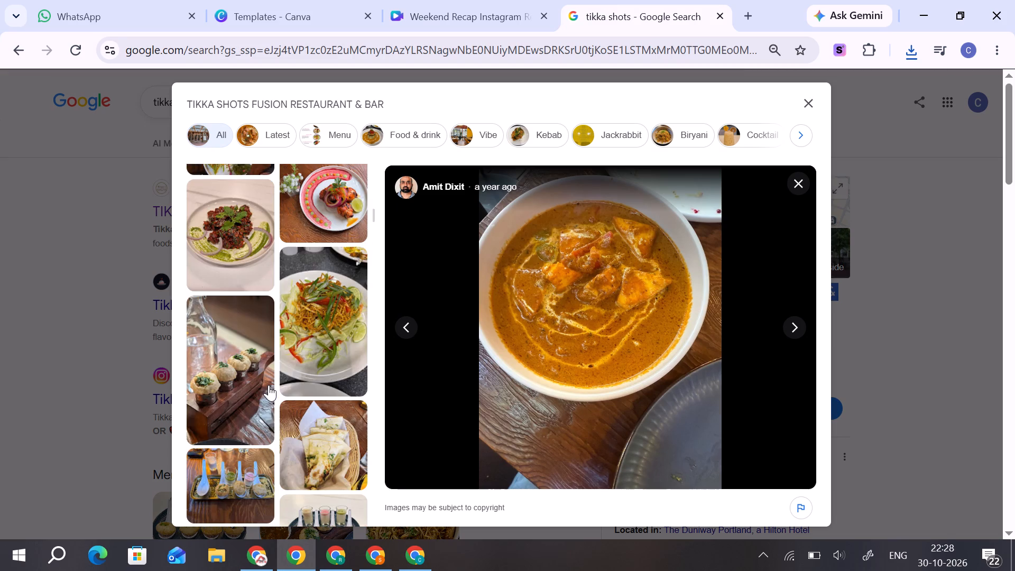
{"action": "scroll", "coordinate": [269, 385], "scroll_direction": "up", "scroll_amount": 3}
{"action": "scroll", "coordinate": [269, 385], "scroll_direction": "down", "scroll_amount": 2}
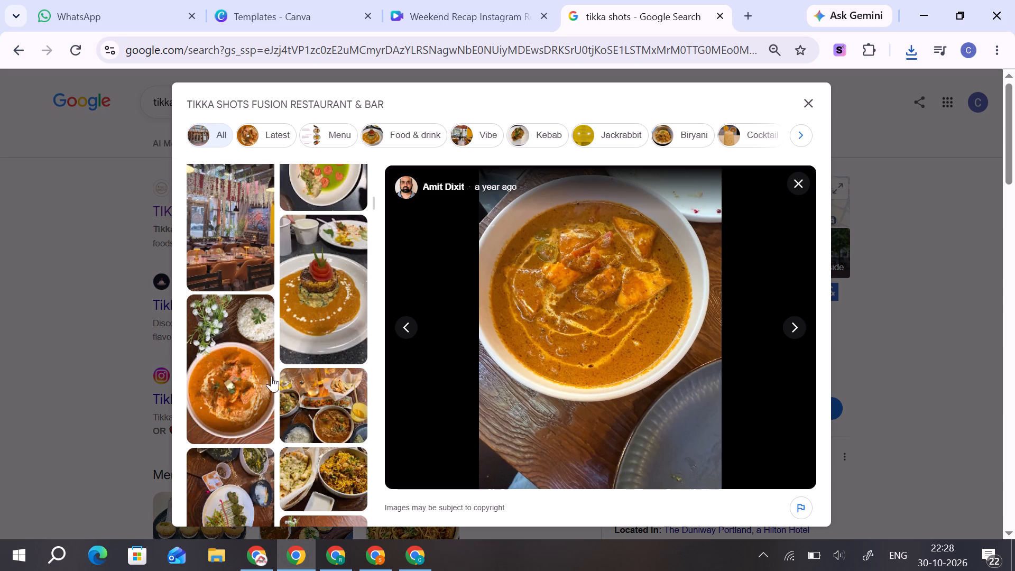
{"action": "scroll", "coordinate": [270, 307], "scroll_direction": "up", "scroll_amount": 1}
Save the gallery photo of the skewered sliders on a grey plate to the computer.
{"action": "left_click", "coordinate": [225, 316]}
{"action": "right_click", "coordinate": [611, 241]}
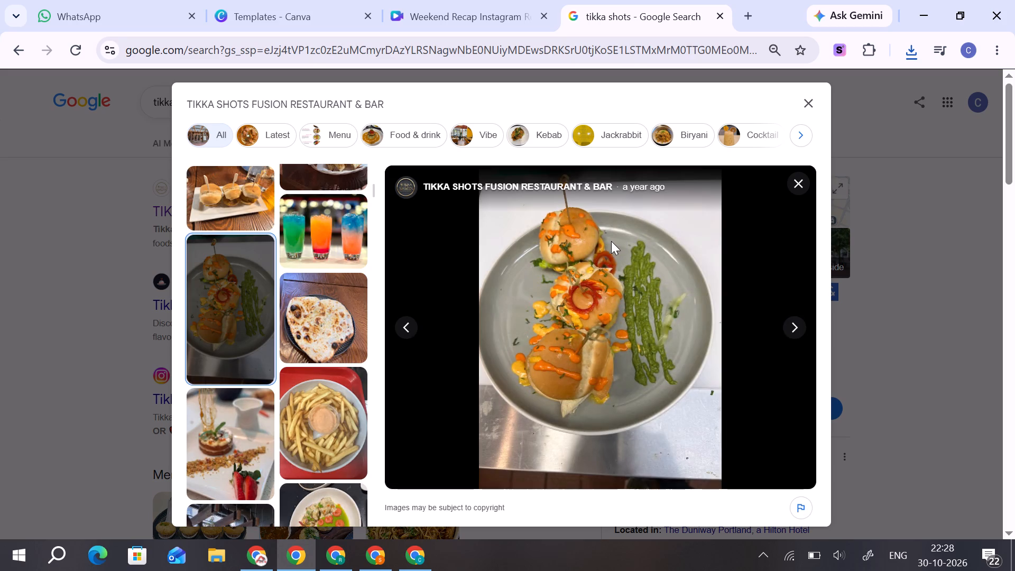
{"action": "left_click", "coordinate": [655, 283]}
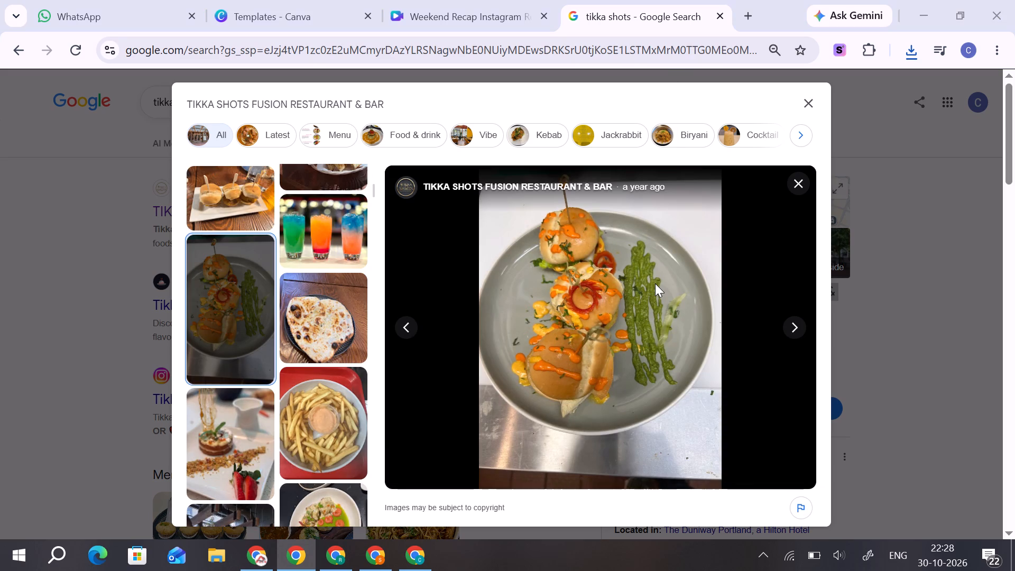
{"action": "left_click", "coordinate": [548, 427]}
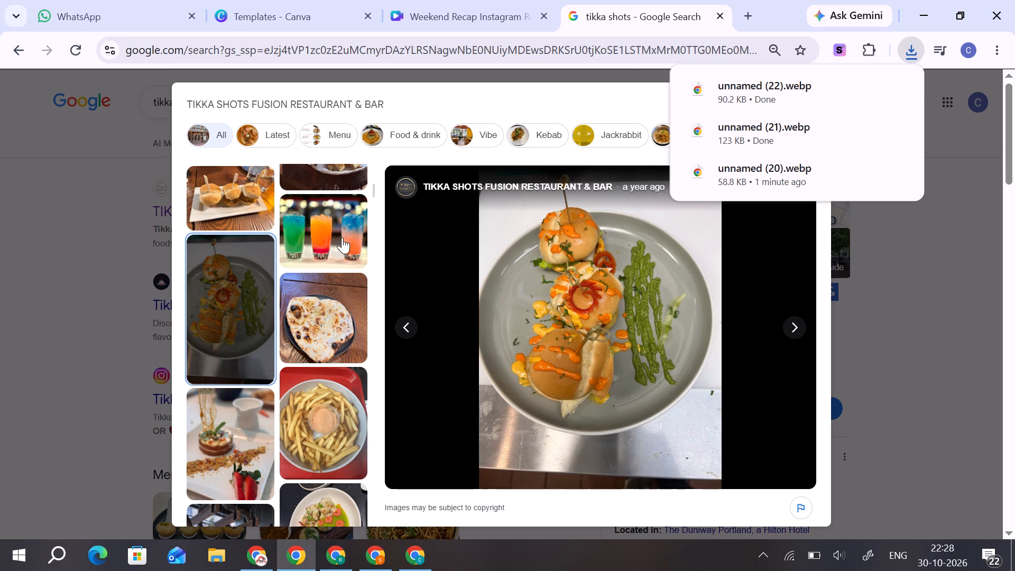
Save the Google gallery photo of the pani puri with flavored shots to Downloads as a WEBP file.
{"action": "scroll", "coordinate": [303, 326], "scroll_direction": "up", "scroll_amount": 2}
{"action": "left_click", "coordinate": [261, 286]}
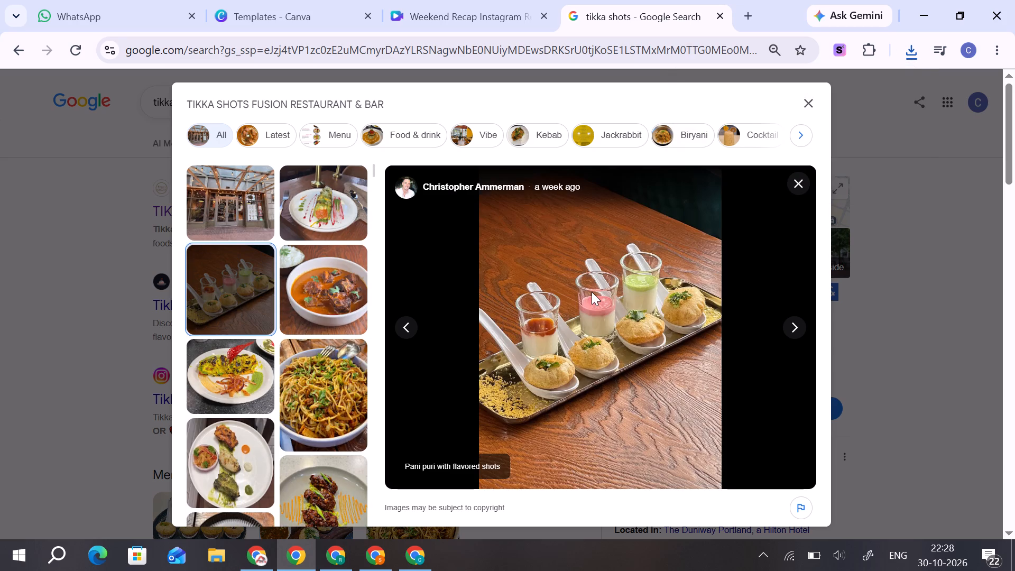
{"action": "right_click", "coordinate": [629, 255]}
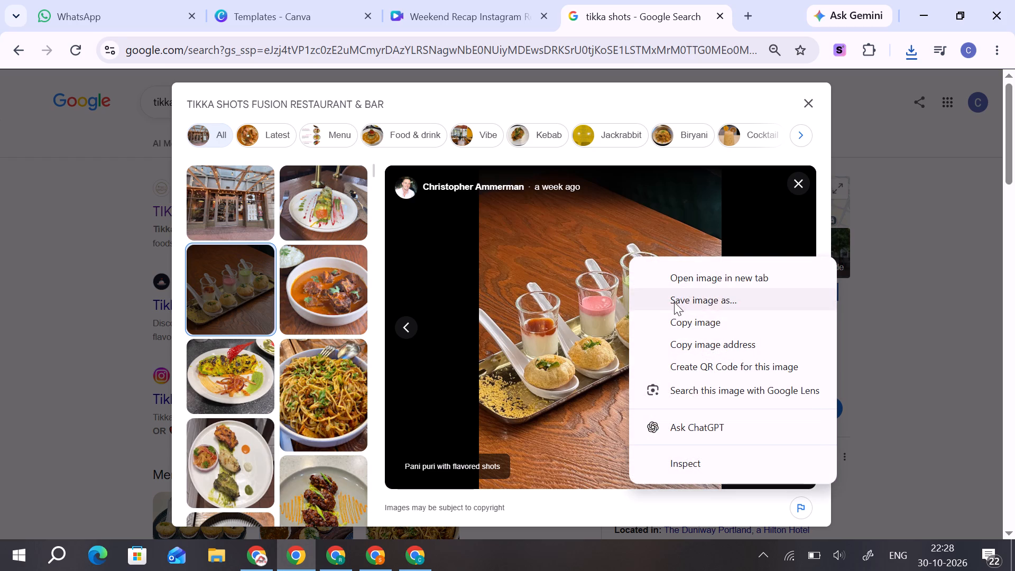
{"action": "left_click", "coordinate": [685, 306]}
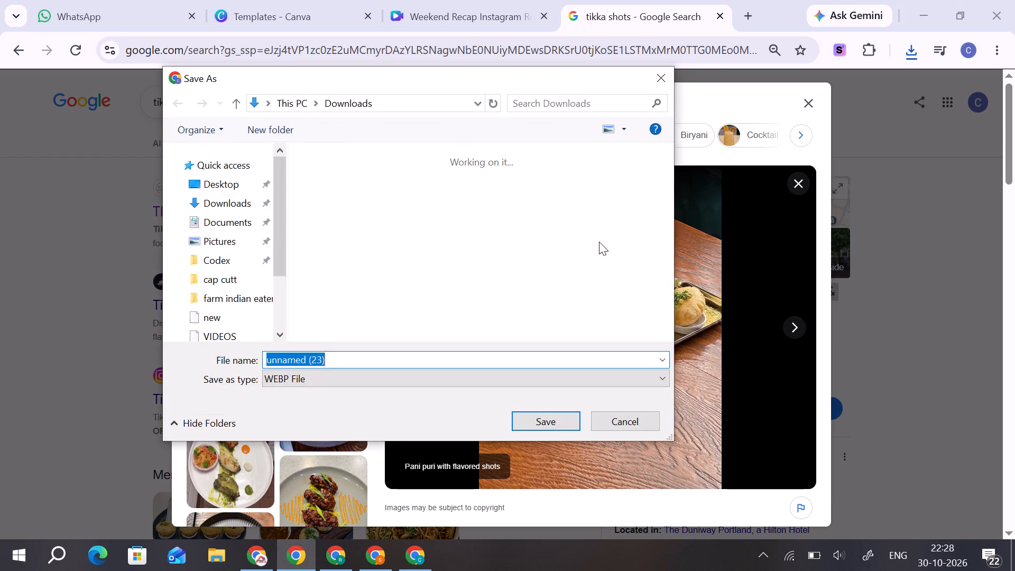
{"action": "left_click", "coordinate": [563, 426]}
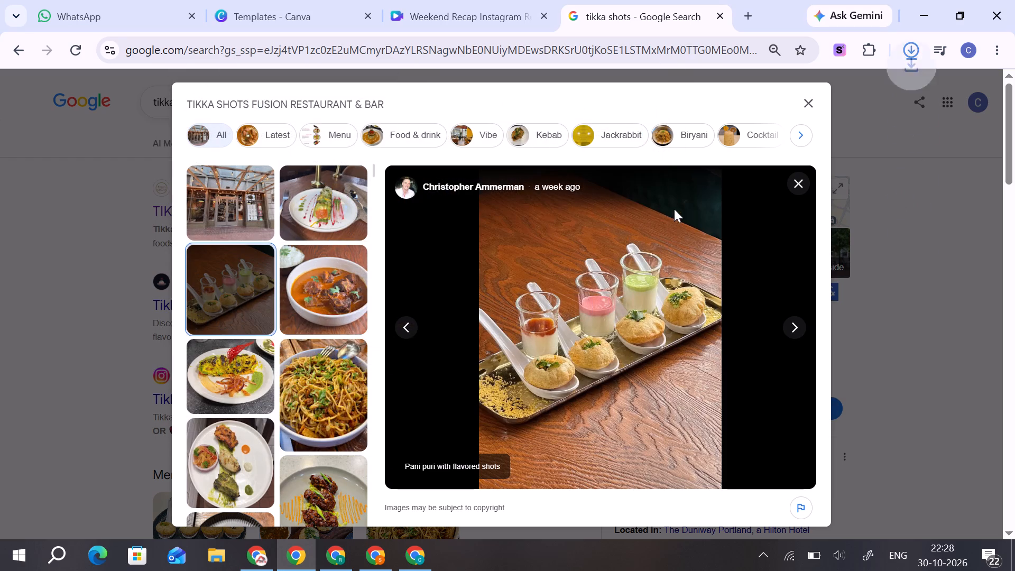
Switch to the Canva design, upload the saved pani puri photo and replace the poolside popsicle scene near 9.5 s with it.
{"action": "left_click", "coordinate": [487, 0]}
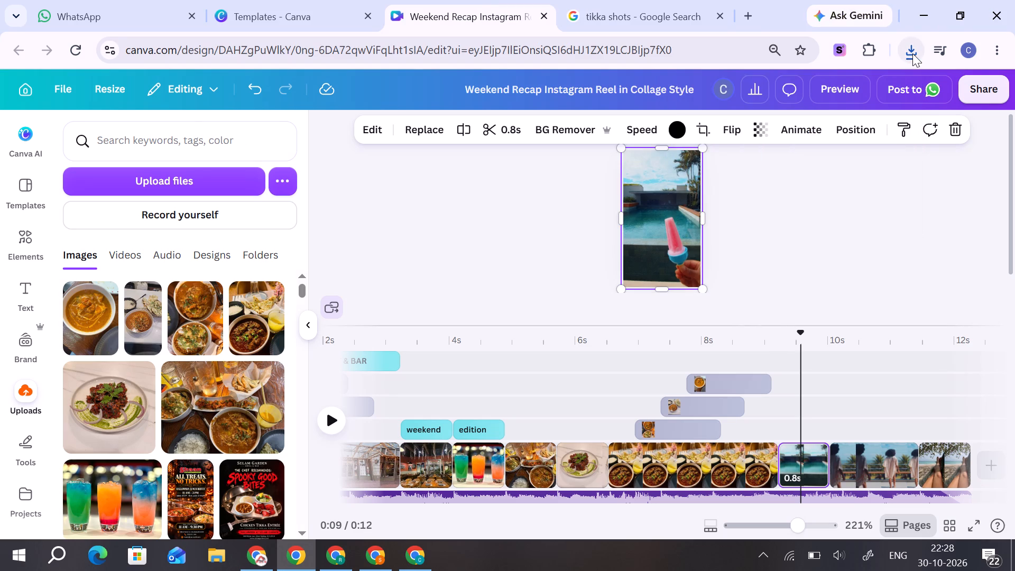
{"action": "left_click", "coordinate": [912, 53]}
{"action": "left_click_drag", "start_coordinate": [782, 126], "coordinate": [214, 347]}
{"action": "left_click", "coordinate": [416, 234]}
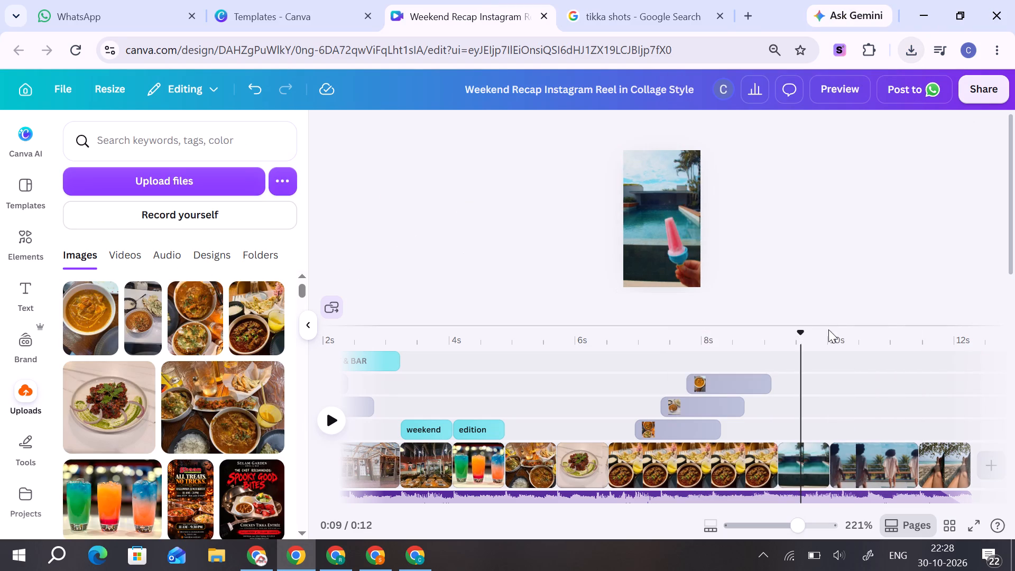
{"action": "left_click_drag", "start_coordinate": [98, 326], "coordinate": [656, 228]}
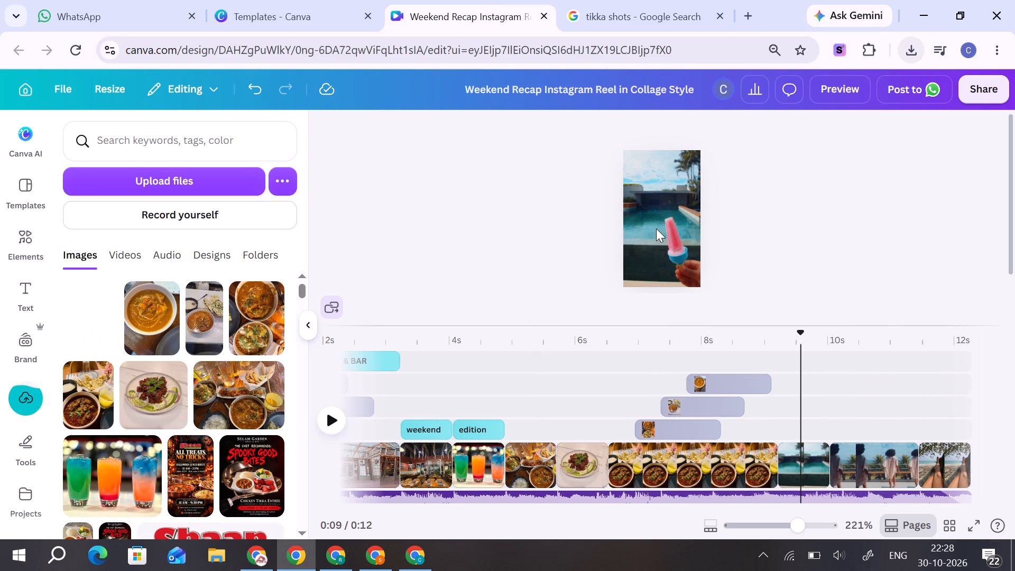
{"action": "left_click_drag", "start_coordinate": [656, 228], "coordinate": [646, 229]}
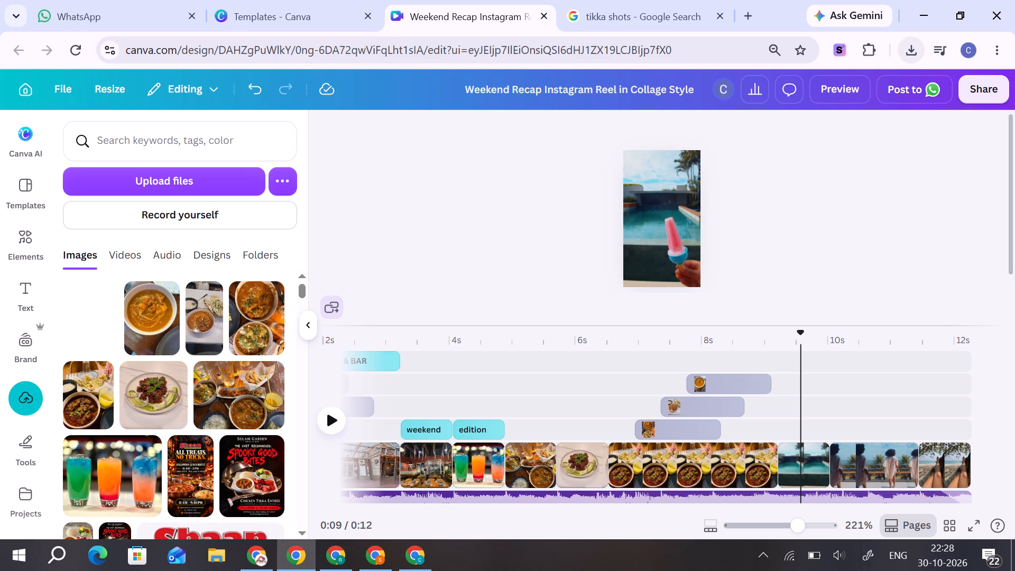
{"action": "left_click_drag", "start_coordinate": [646, 229], "coordinate": [624, 228]}
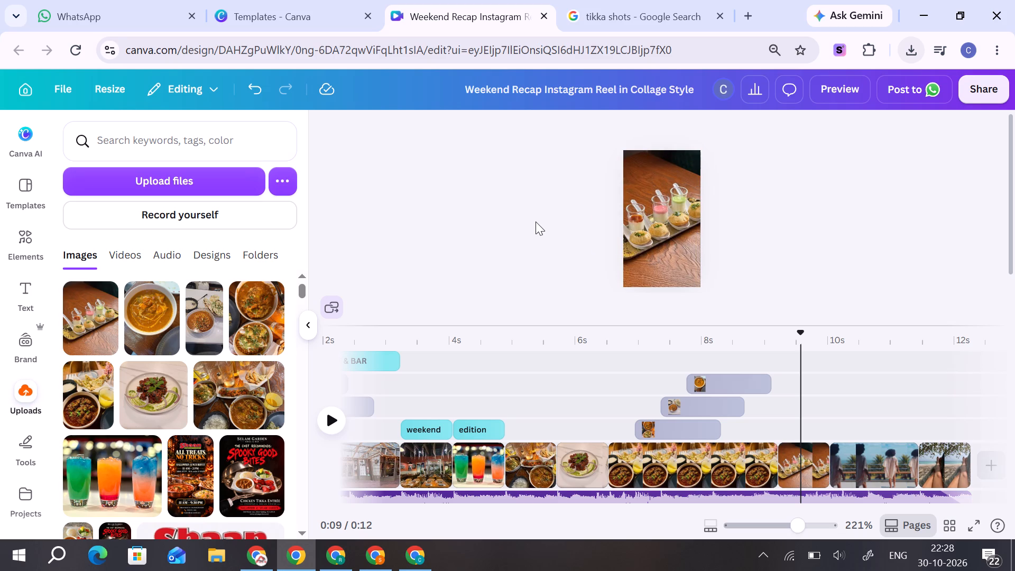
{"action": "left_click", "coordinate": [536, 222]}
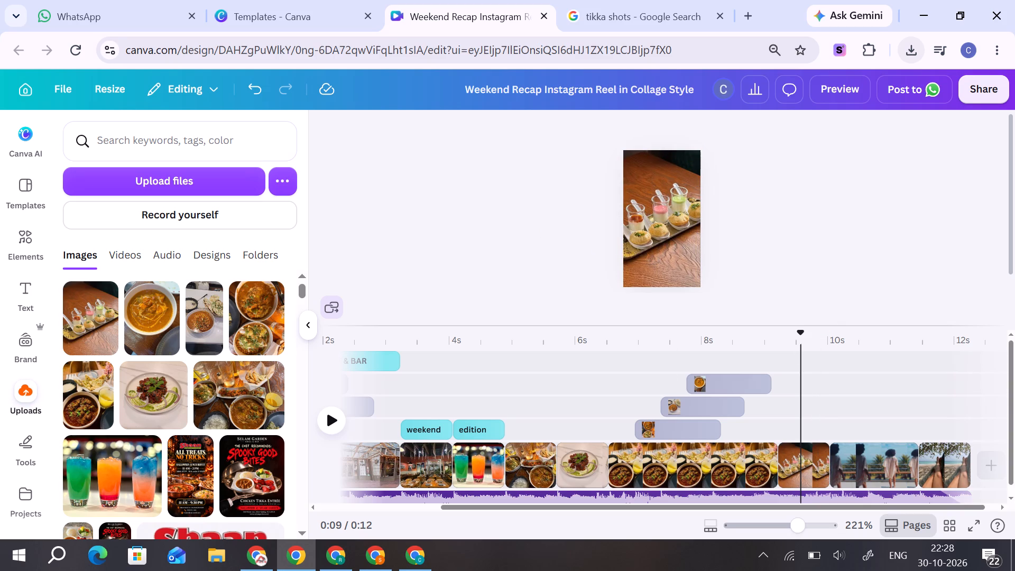
Select the walking-woman scene just after 10 s and save the gallery photo captioned Indian curry, tikka, and naan.
{"action": "left_click_drag", "start_coordinate": [800, 340], "coordinate": [850, 350]}
{"action": "left_click", "coordinate": [657, 199]}
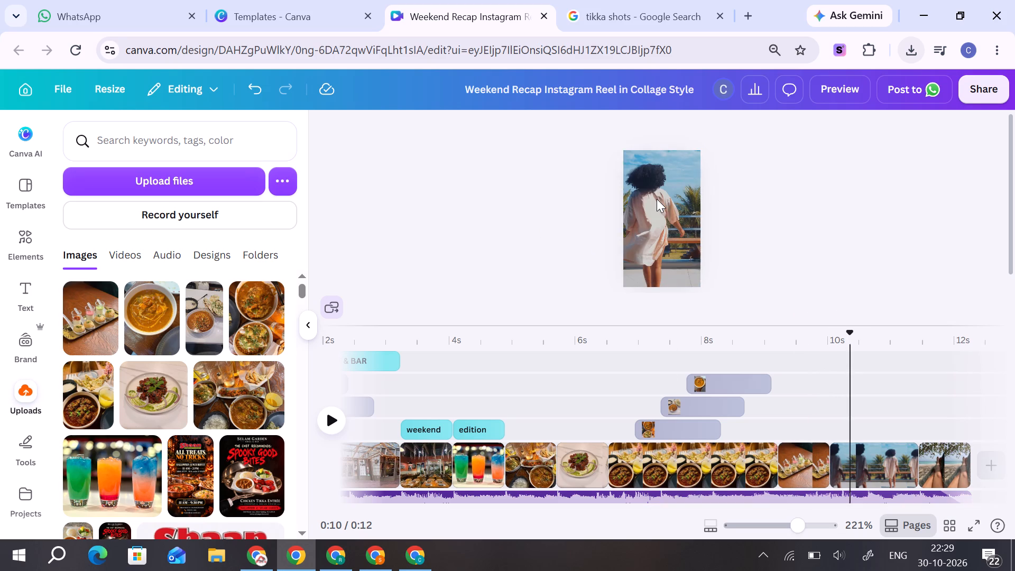
{"action": "left_click", "coordinate": [661, 0]}
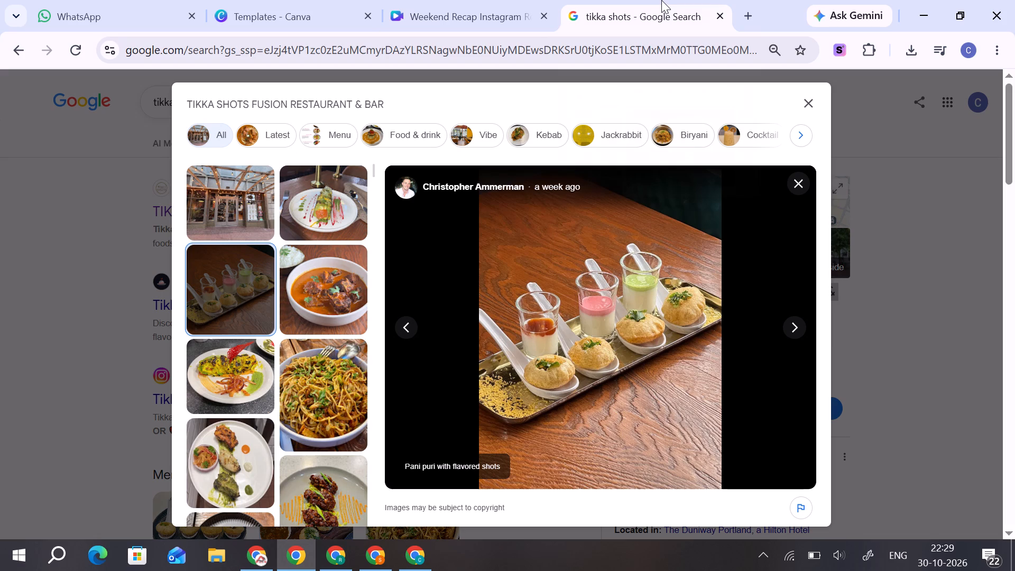
{"action": "scroll", "coordinate": [325, 388], "scroll_direction": "down", "scroll_amount": 1}
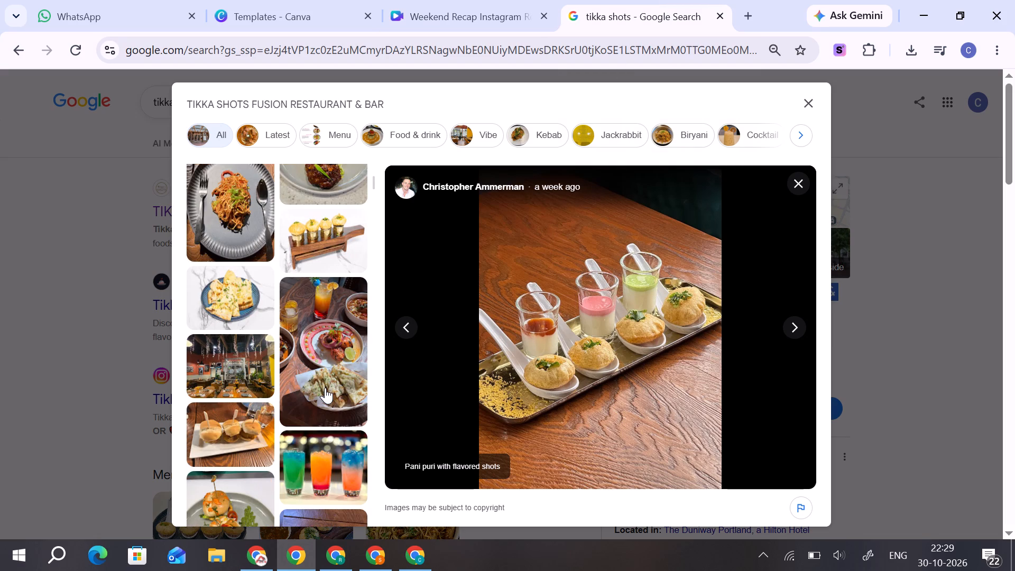
{"action": "left_click", "coordinate": [304, 371]}
{"action": "right_click", "coordinate": [573, 257]}
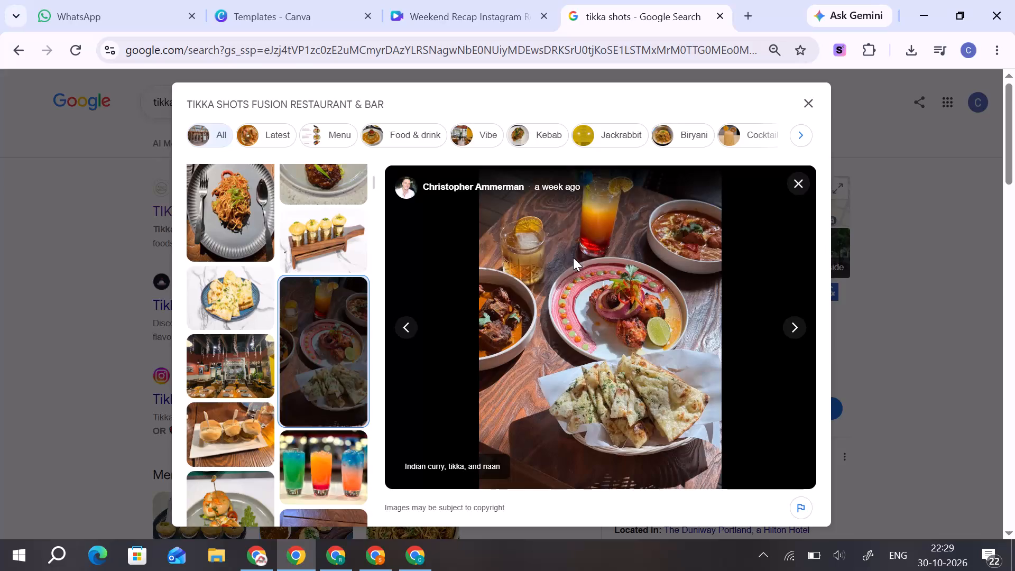
Save the gallery photo captioned Indian curry, tikka, and naan to the computer.
{"action": "left_click", "coordinate": [613, 301]}
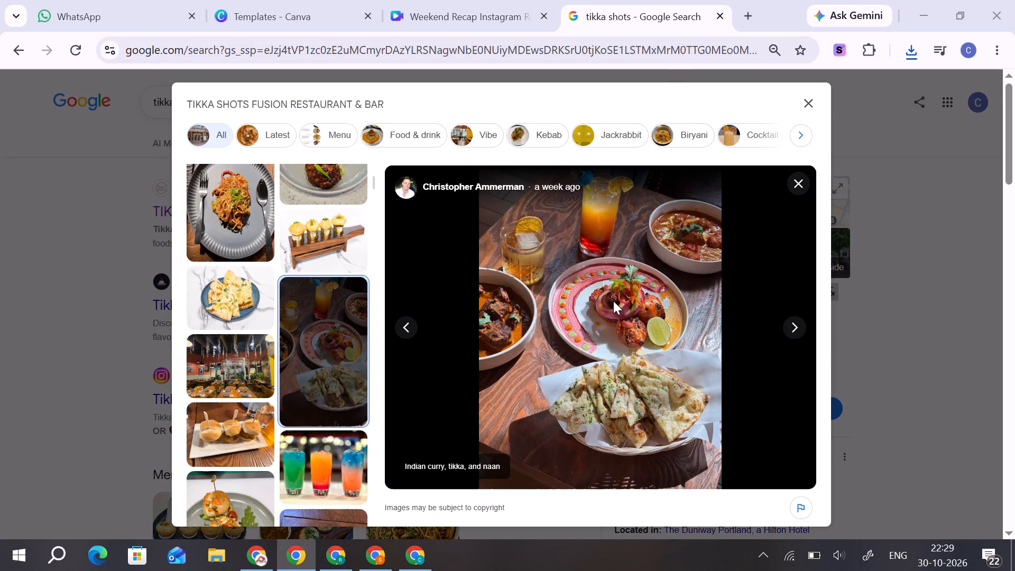
{"action": "left_click", "coordinate": [538, 421]}
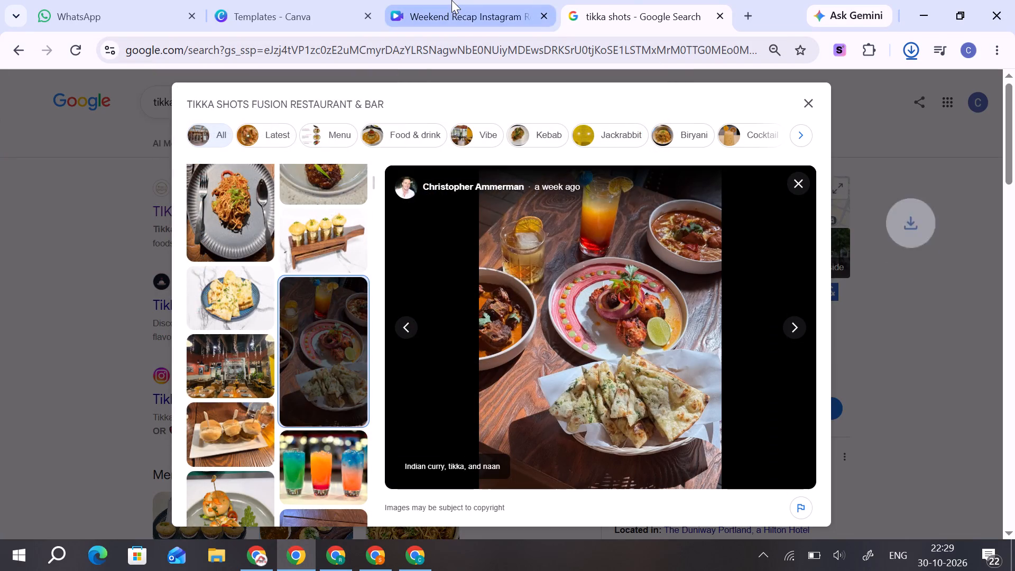
Switch to the Canva design, upload the saved curry, tikka and naan photo and replace the walking-woman scene just after 10 s with it.
{"action": "left_click", "coordinate": [451, 0]}
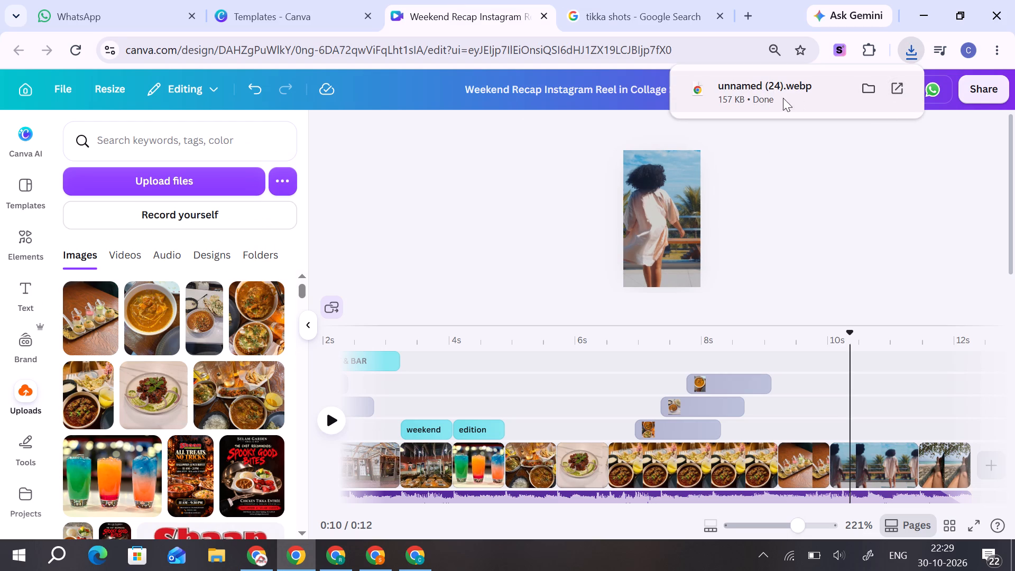
{"action": "left_click_drag", "start_coordinate": [763, 97], "coordinate": [196, 325]}
{"action": "left_click", "coordinate": [889, 478]}
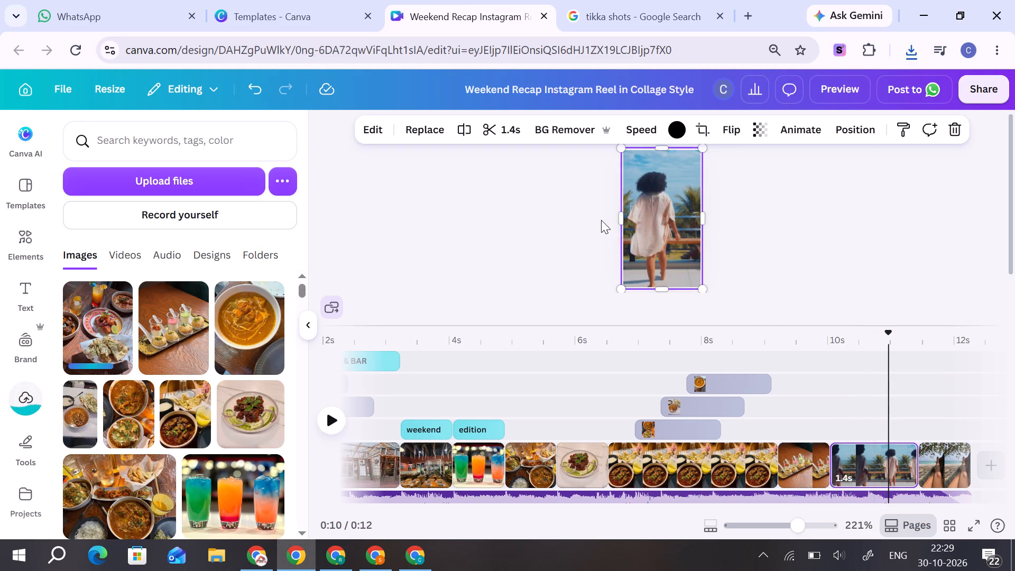
{"action": "left_click_drag", "start_coordinate": [106, 336], "coordinate": [613, 195]}
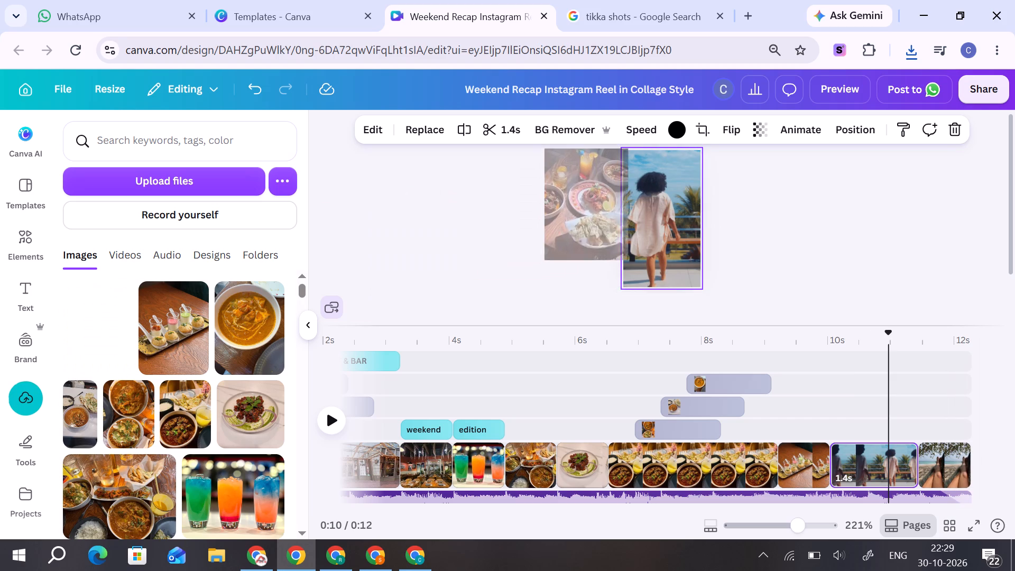
{"action": "left_click_drag", "start_coordinate": [613, 195], "coordinate": [626, 193]}
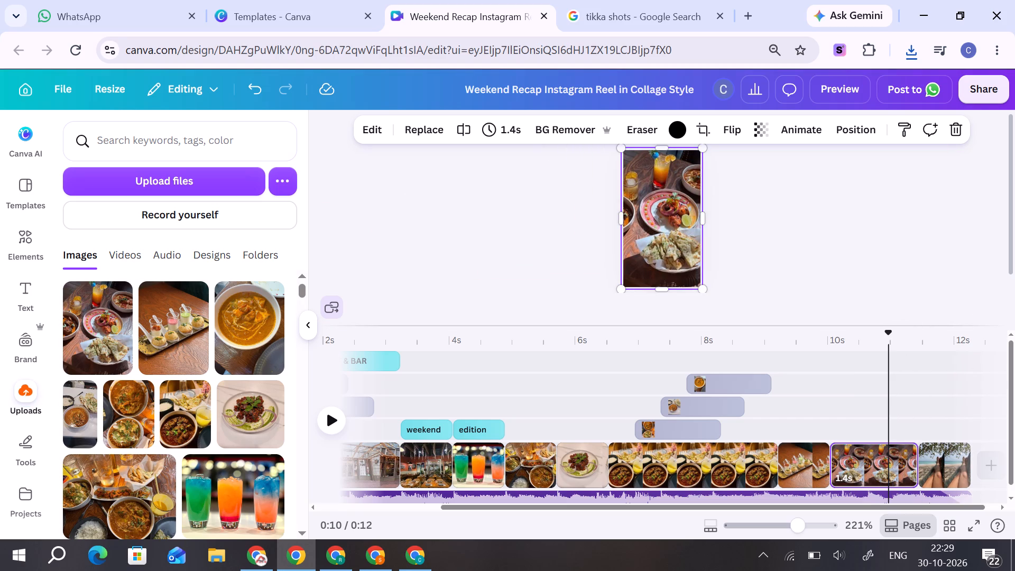
Go to the beach-legs scene near 11.6 s and browse the Tikka Shots Google photo gallery for a replacement dish photo.
{"action": "left_click_drag", "start_coordinate": [894, 343], "coordinate": [922, 346]}
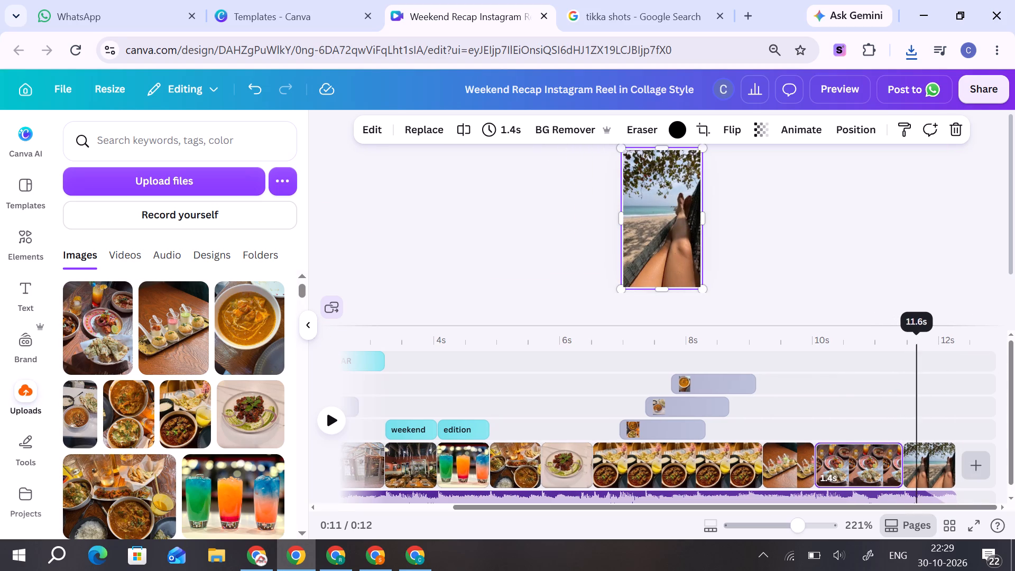
{"action": "left_click", "coordinate": [659, 0]}
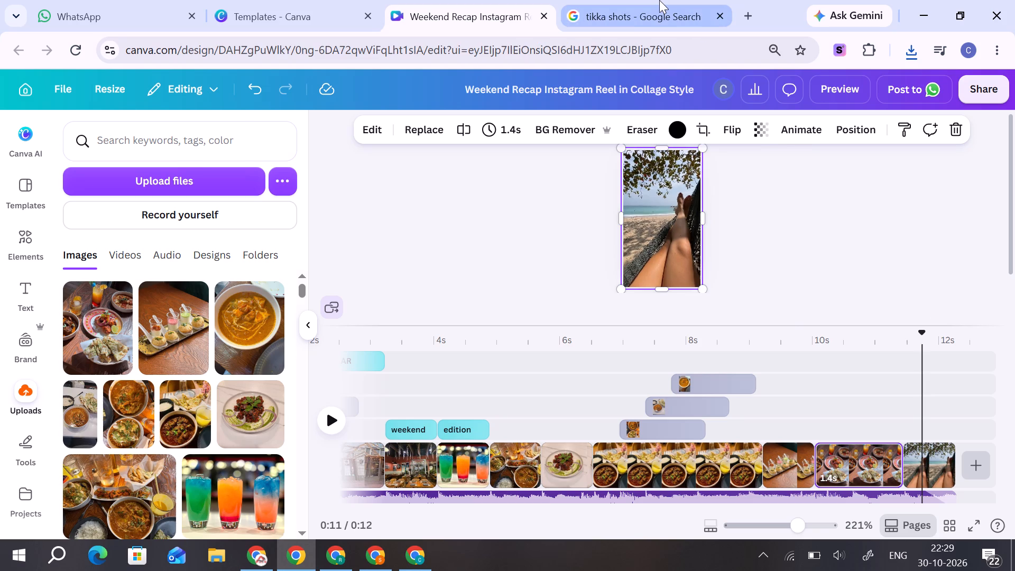
{"action": "scroll", "coordinate": [324, 381], "scroll_direction": "up", "scroll_amount": 3}
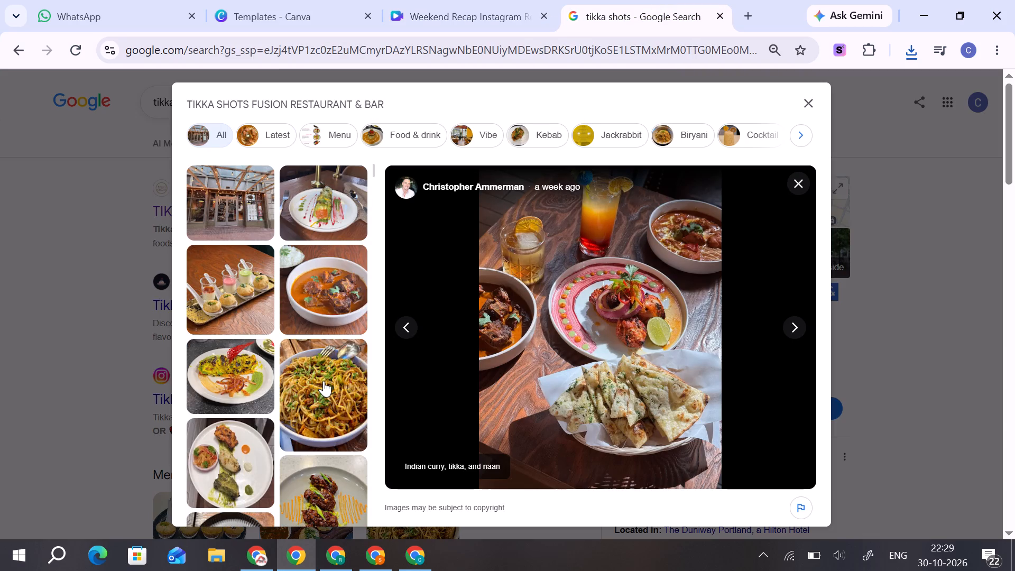
Browse the Tikka Shots gallery for another food photo, previewing the curry bowl on the wooden dining table.
{"action": "scroll", "coordinate": [324, 381], "scroll_direction": "down", "scroll_amount": 3}
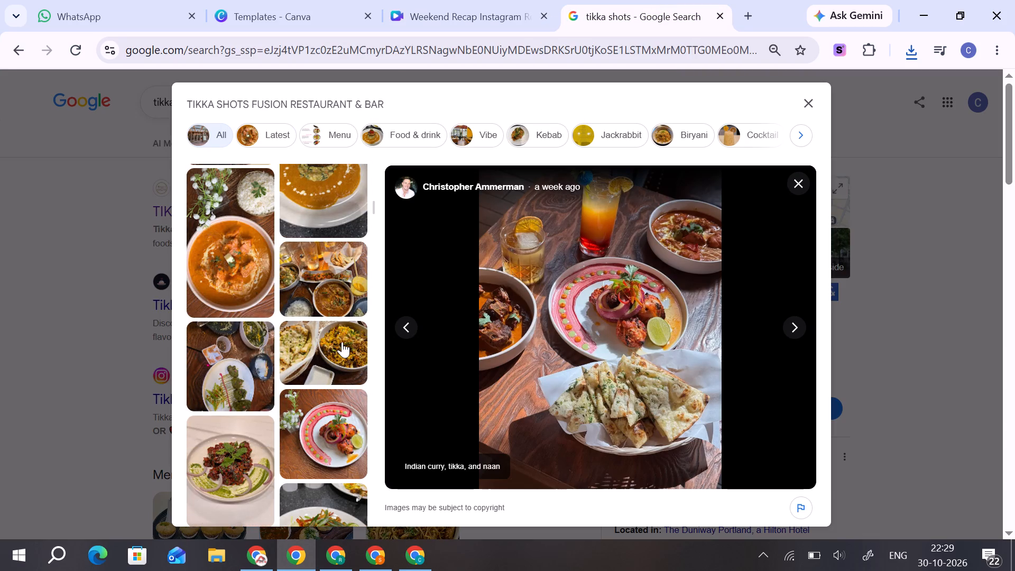
{"action": "scroll", "coordinate": [342, 344], "scroll_direction": "down", "scroll_amount": 2}
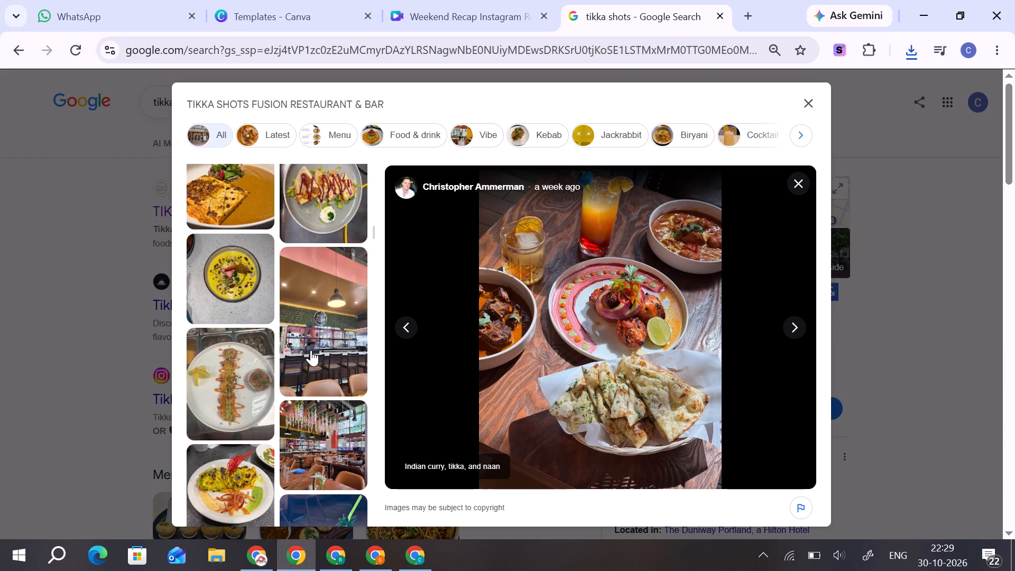
{"action": "scroll", "coordinate": [311, 350], "scroll_direction": "down", "scroll_amount": 2}
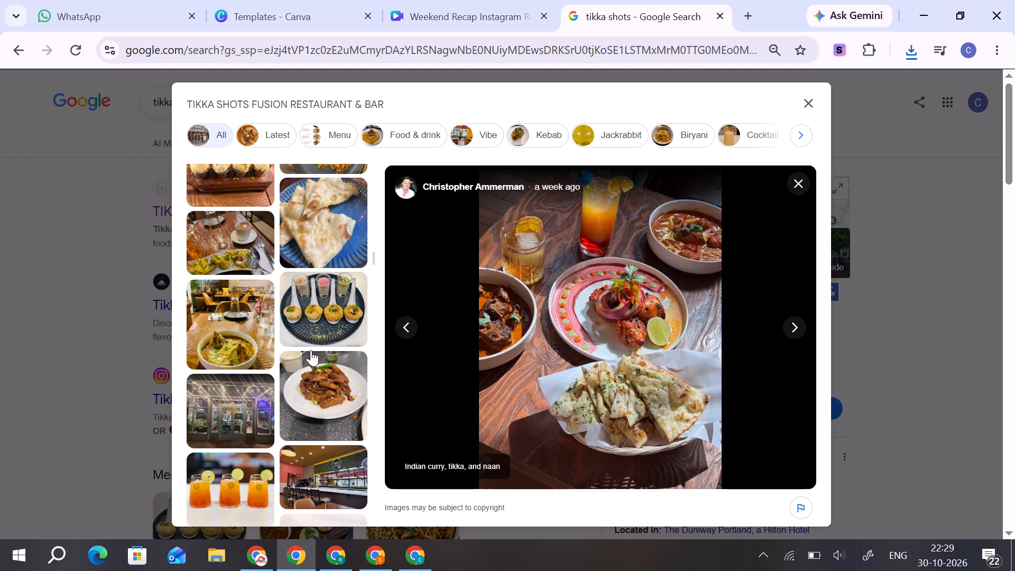
{"action": "left_click", "coordinate": [246, 326]}
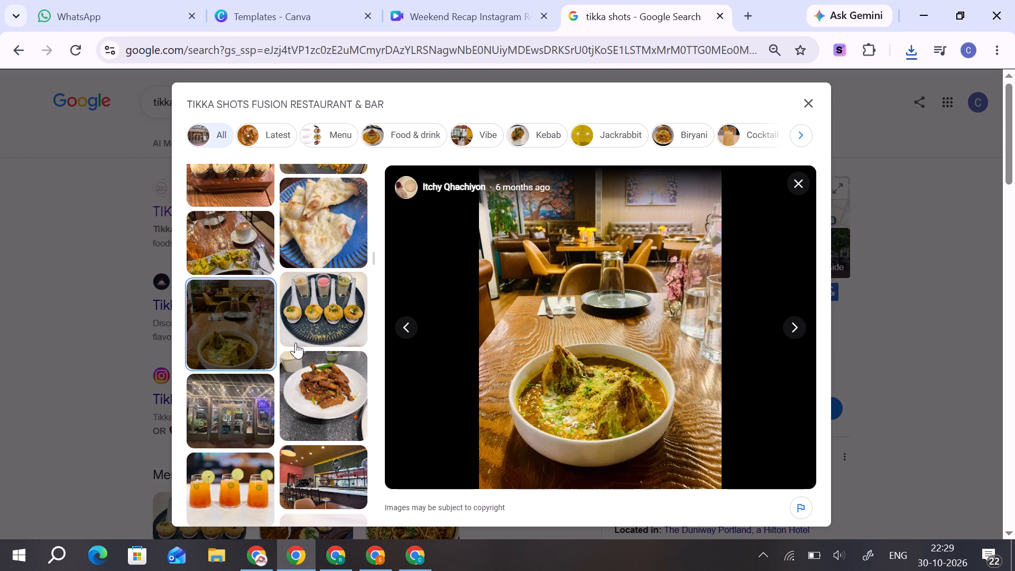
{"action": "scroll", "coordinate": [332, 397], "scroll_direction": "down", "scroll_amount": 1}
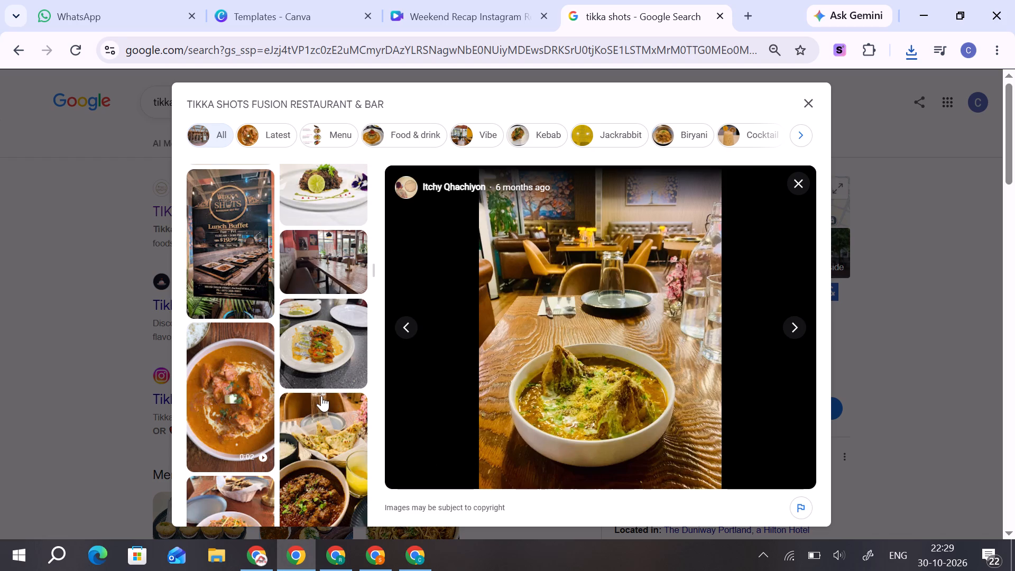
{"action": "scroll", "coordinate": [308, 384], "scroll_direction": "up", "scroll_amount": 9}
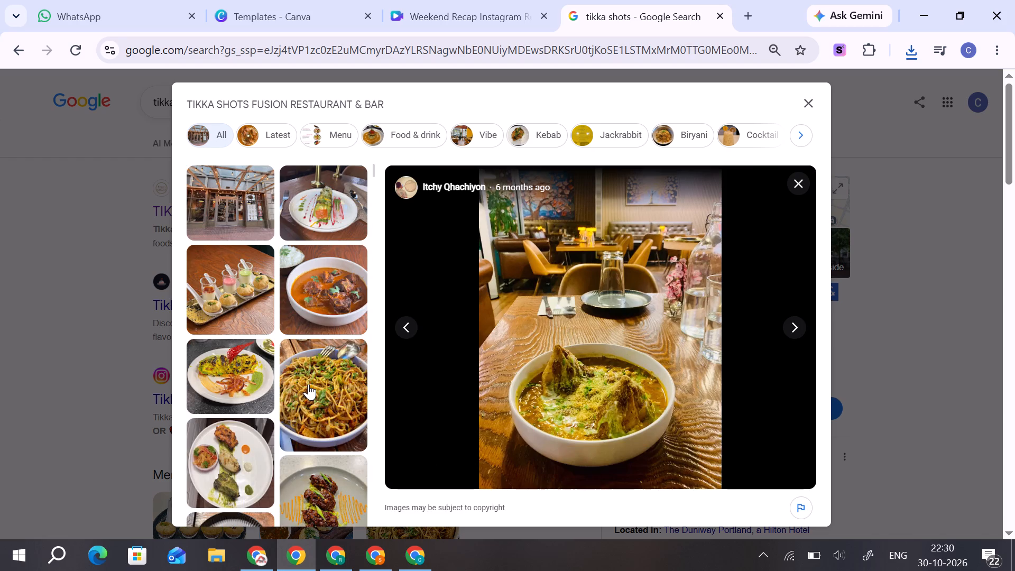
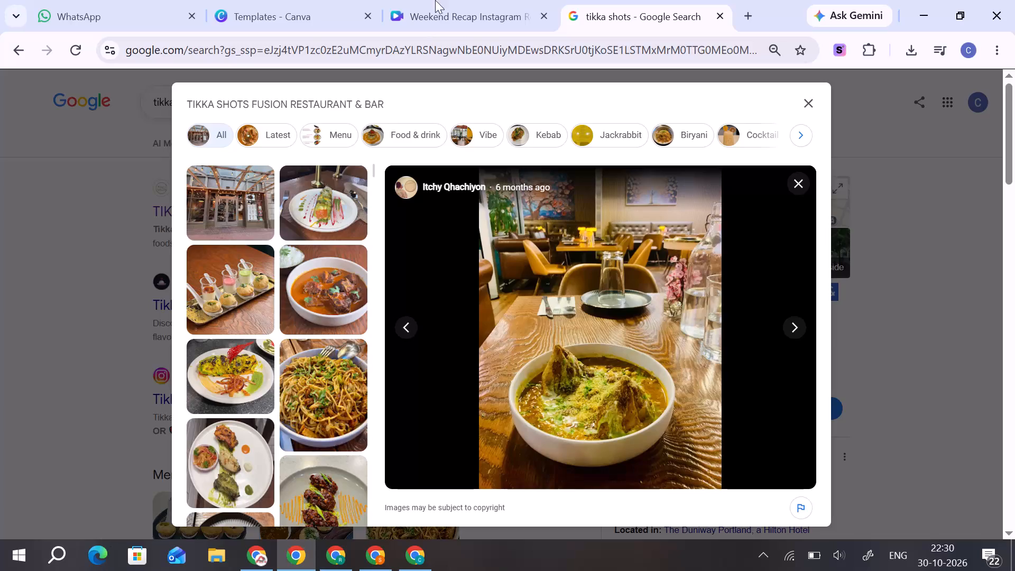
Check the final beach-legs scene in the reel, and look through the Tikka Shots Google photo gallery for a replacement food photo.
{"action": "left_click", "coordinate": [411, 0]}
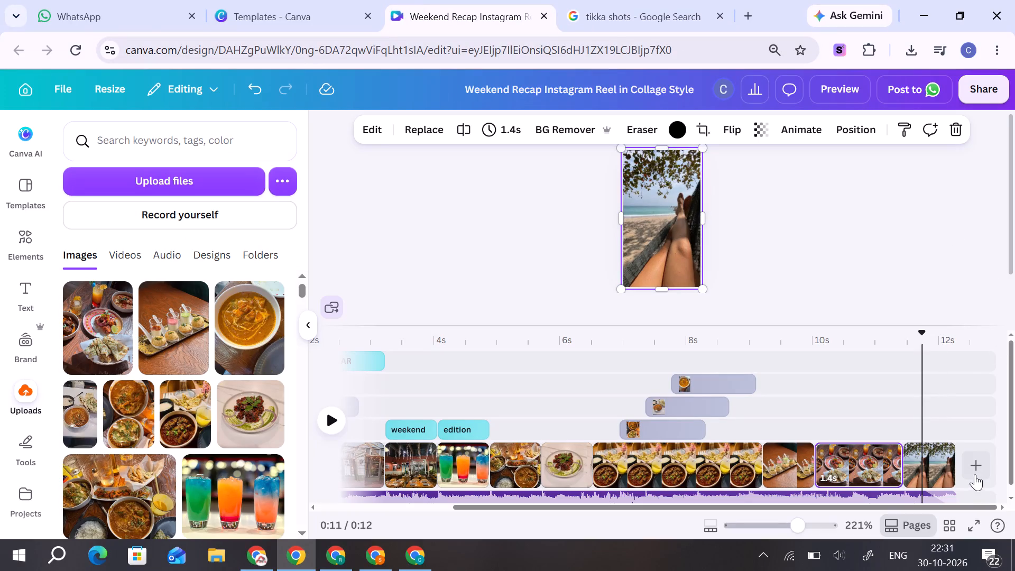
{"action": "left_click", "coordinate": [687, 0]}
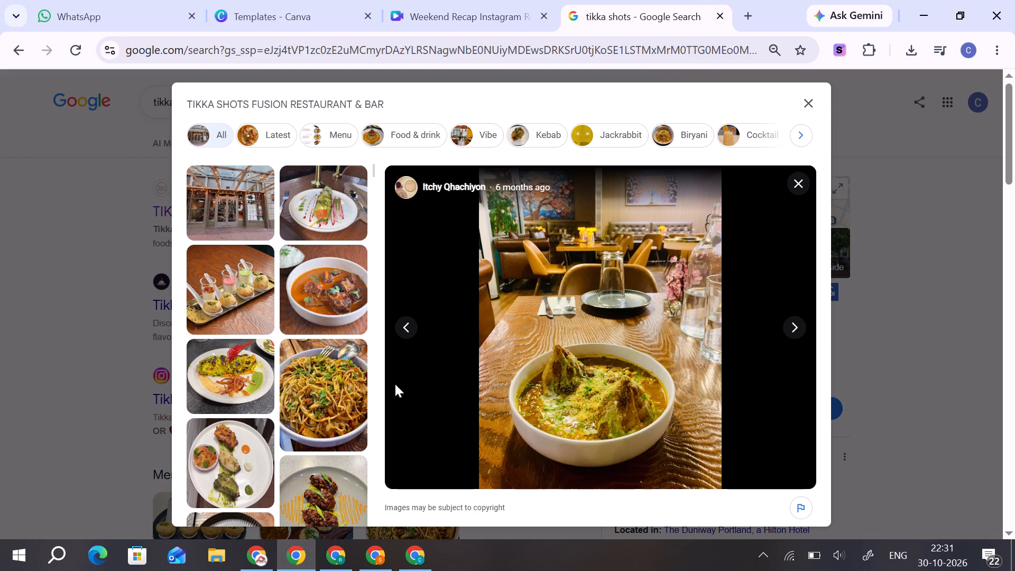
{"action": "scroll", "coordinate": [327, 333], "scroll_direction": "up", "scroll_amount": 2}
{"action": "scroll", "coordinate": [327, 333], "scroll_direction": "down", "scroll_amount": 2}
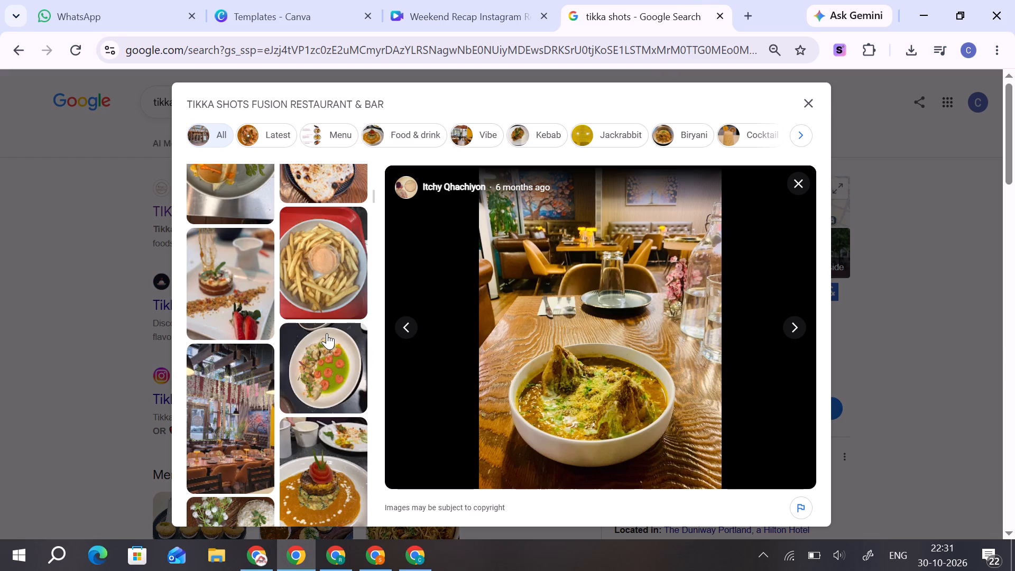
{"action": "scroll", "coordinate": [327, 333], "scroll_direction": "down", "scroll_amount": 1}
{"action": "scroll", "coordinate": [327, 333], "scroll_direction": "up", "scroll_amount": 1}
{"action": "scroll", "coordinate": [327, 333], "scroll_direction": "down", "scroll_amount": 1}
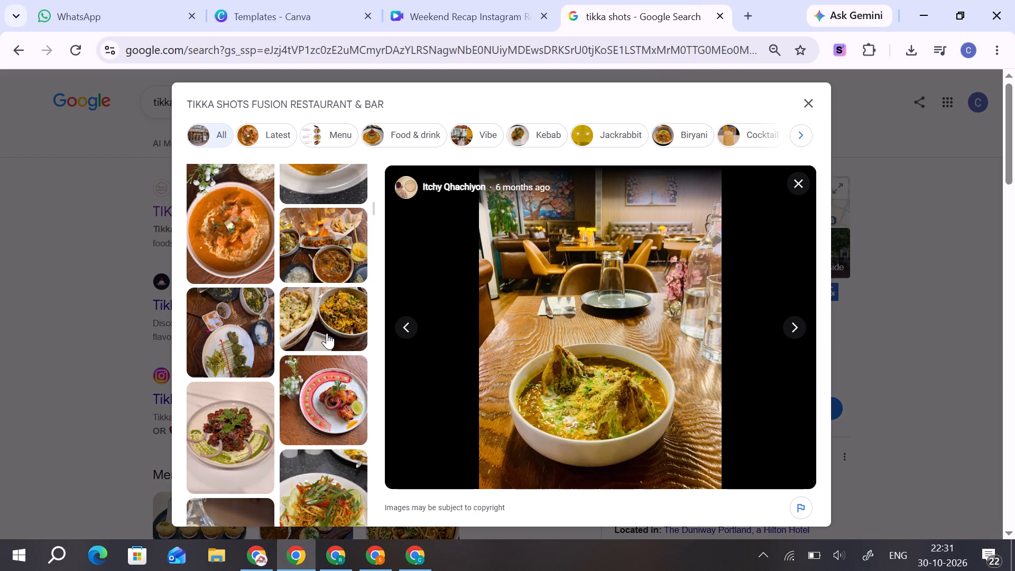
{"action": "scroll", "coordinate": [335, 374], "scroll_direction": "down", "scroll_amount": 3}
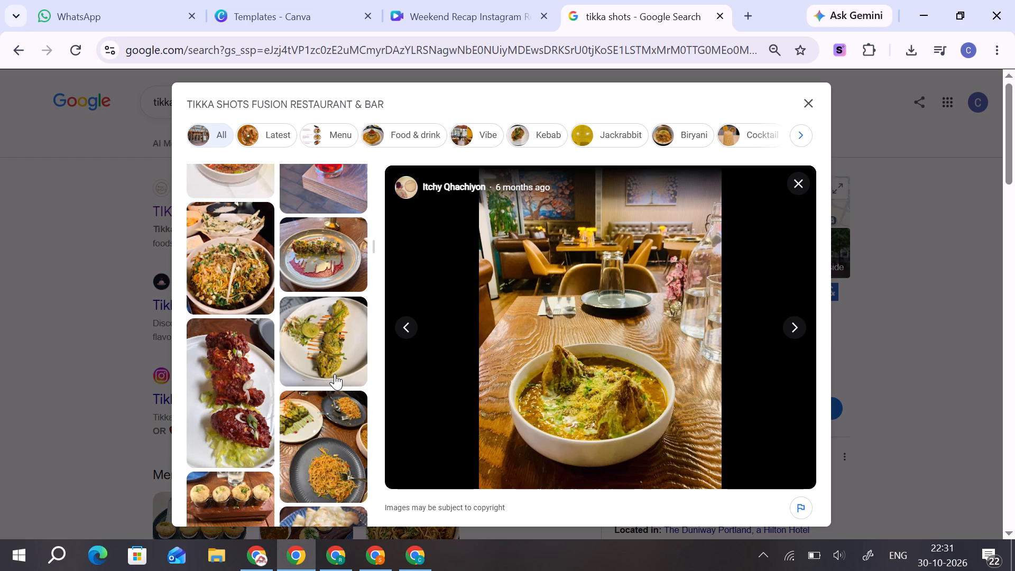
{"action": "scroll", "coordinate": [335, 374], "scroll_direction": "down", "scroll_amount": 3}
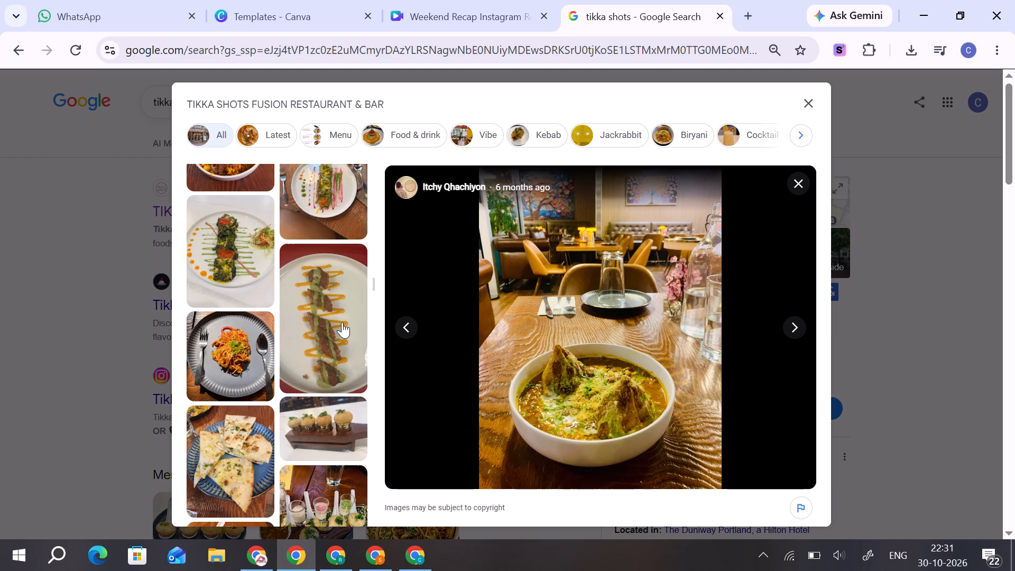
{"action": "scroll", "coordinate": [289, 370], "scroll_direction": "down", "scroll_amount": 1}
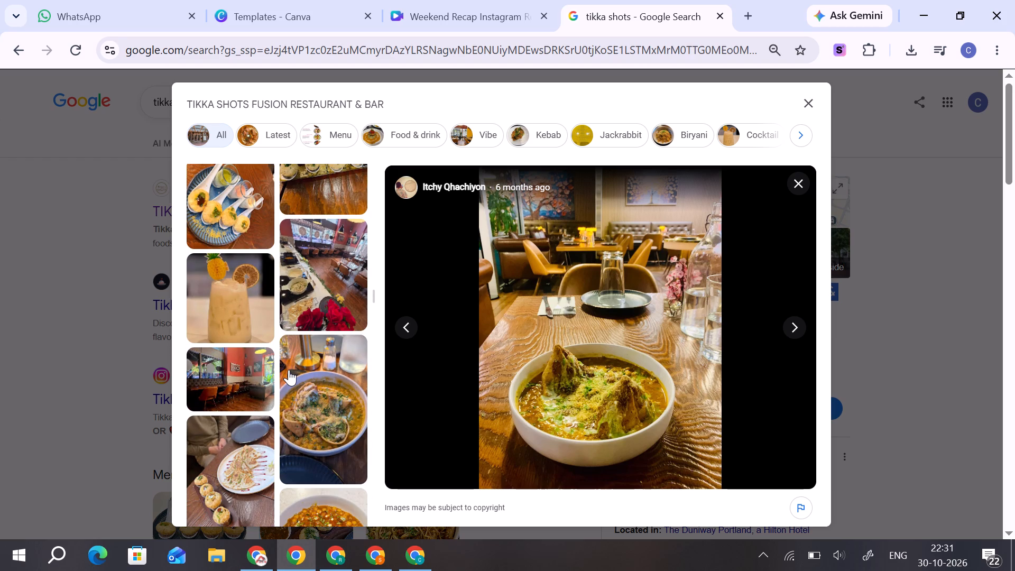
{"action": "scroll", "coordinate": [289, 370], "scroll_direction": "down", "scroll_amount": 1}
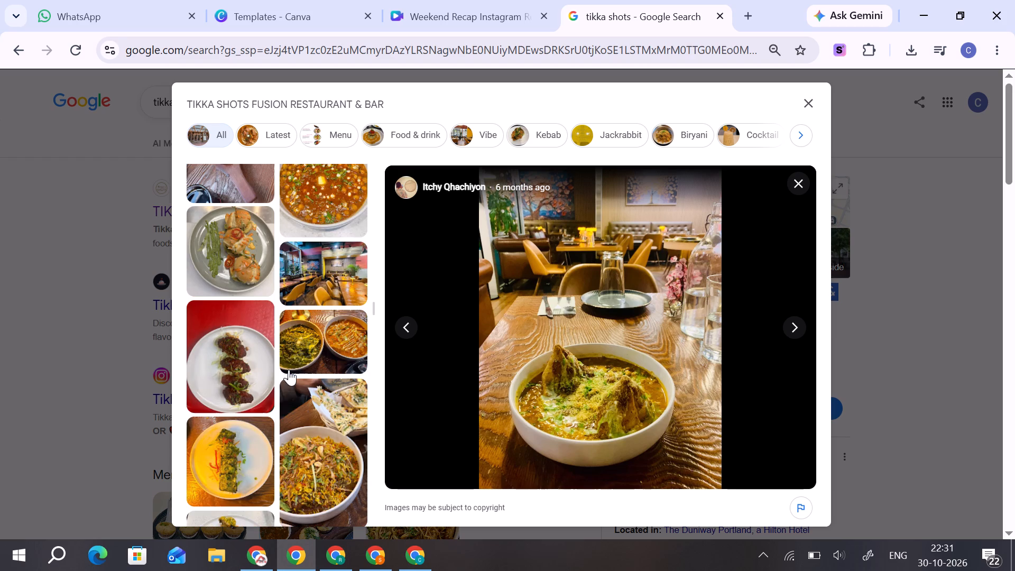
{"action": "scroll", "coordinate": [289, 370], "scroll_direction": "down", "scroll_amount": 1}
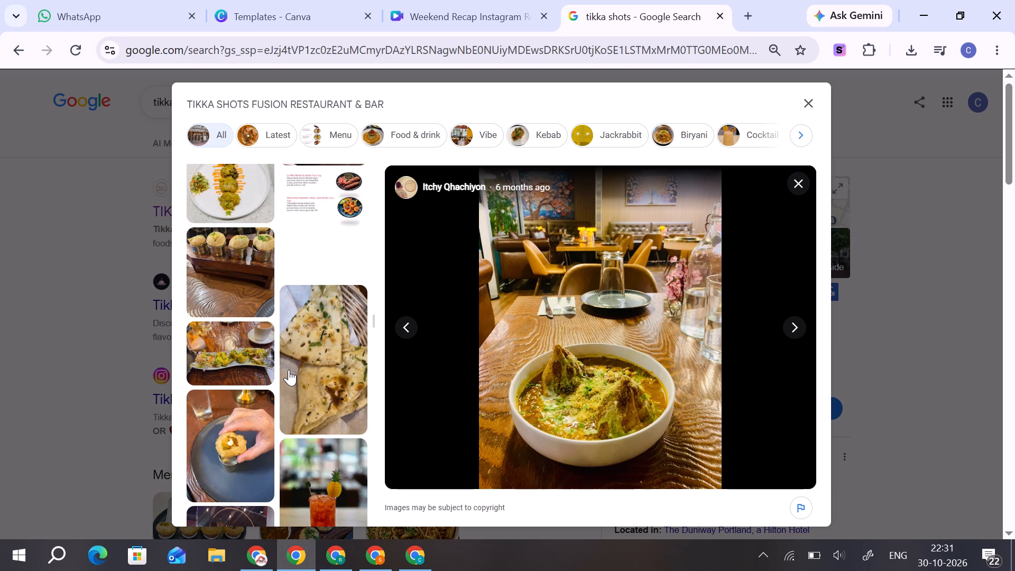
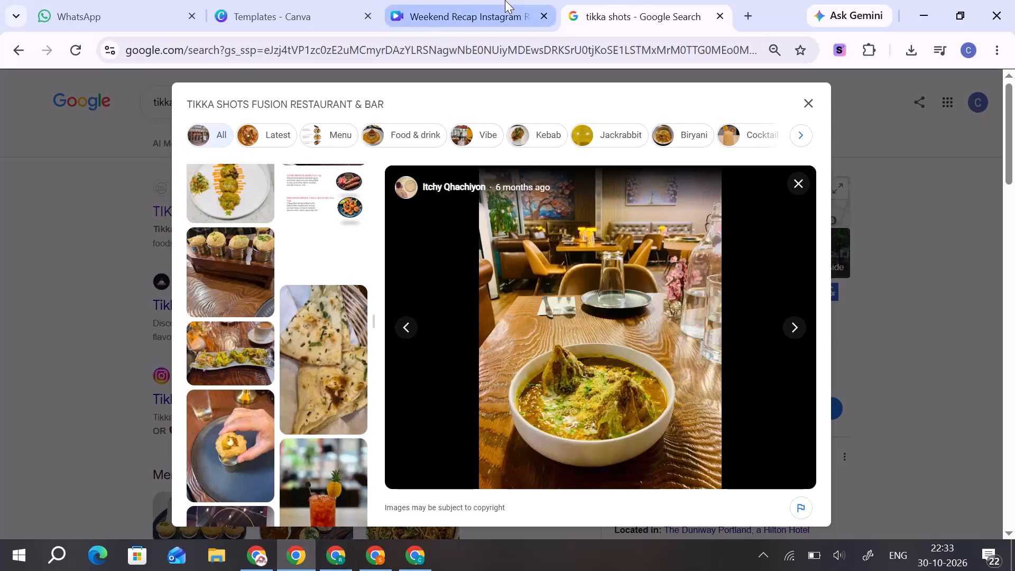
Find and save the photo of folded wraps drizzled with dark red sauce on a grey plate from the Tikka Shots Google gallery.
{"action": "left_click", "coordinate": [505, 0]}
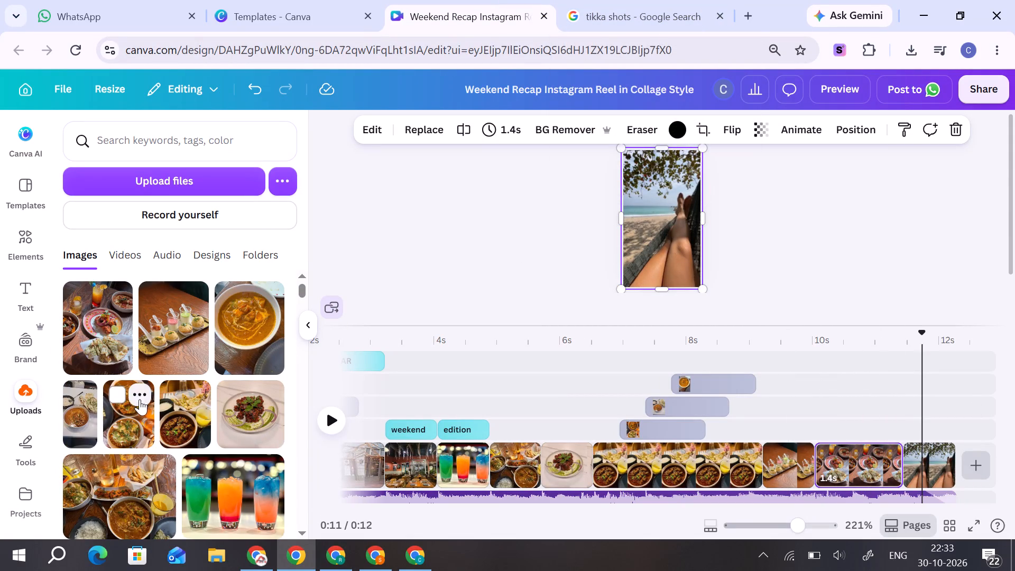
{"action": "left_click", "coordinate": [594, 0]}
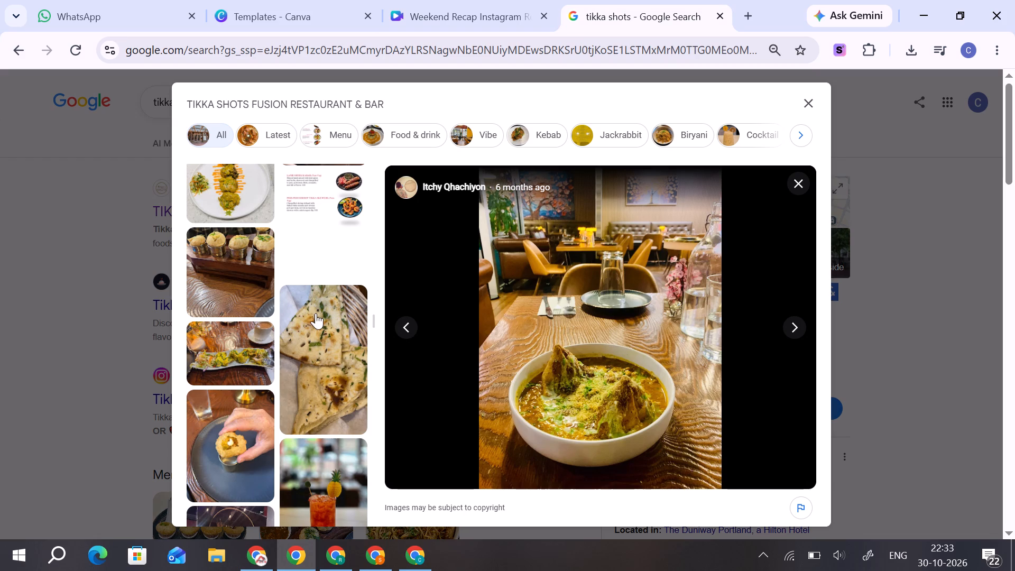
{"action": "scroll", "coordinate": [340, 407], "scroll_direction": "down", "scroll_amount": 2}
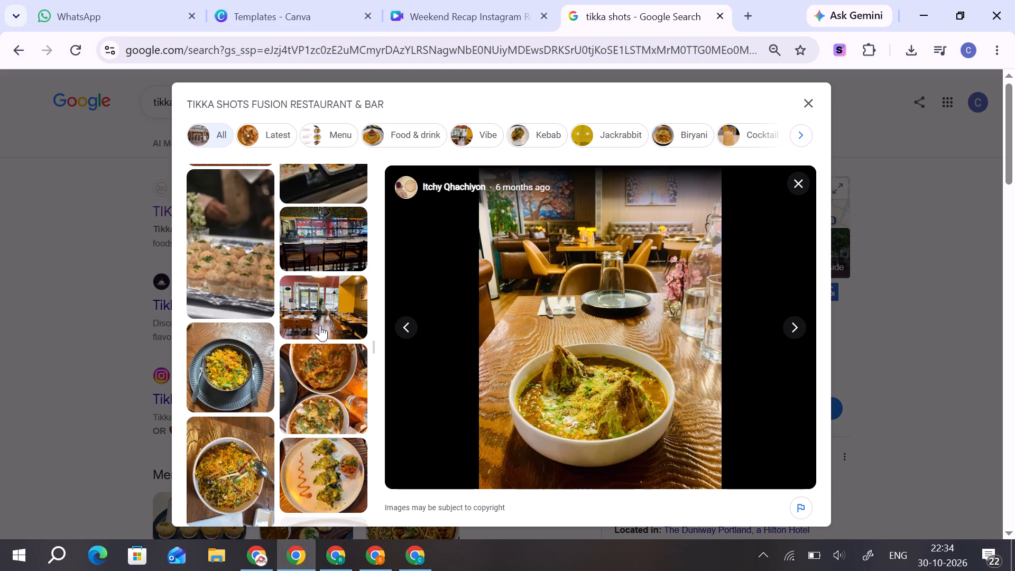
{"action": "scroll", "coordinate": [287, 417], "scroll_direction": "up", "scroll_amount": 2}
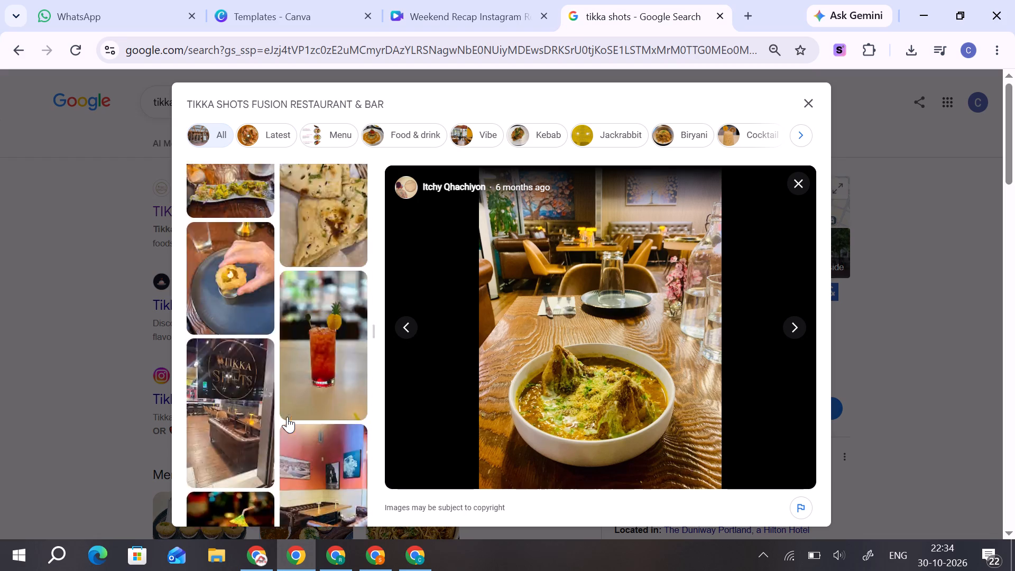
{"action": "scroll", "coordinate": [287, 417], "scroll_direction": "up", "scroll_amount": 3}
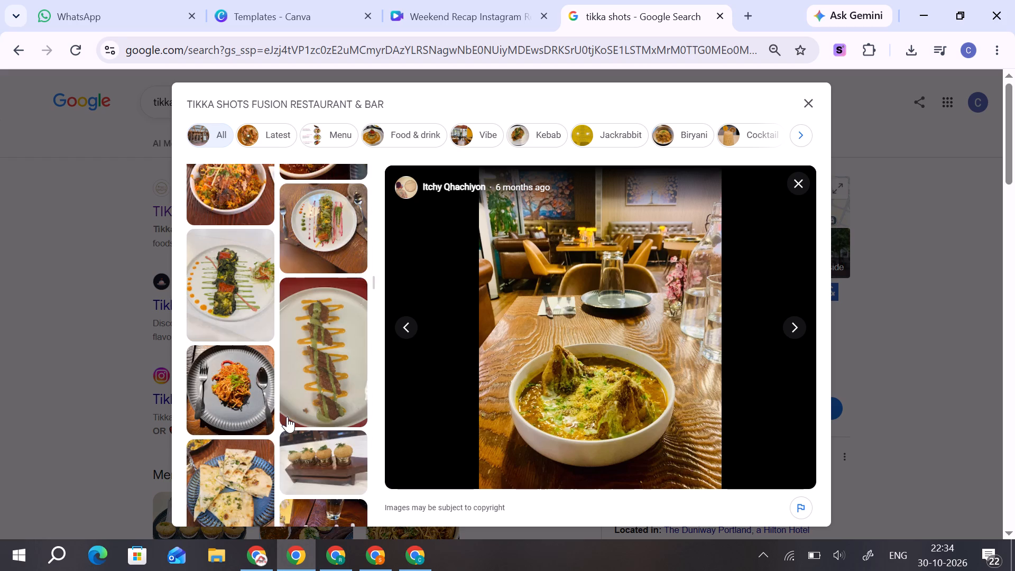
{"action": "scroll", "coordinate": [287, 417], "scroll_direction": "up", "scroll_amount": 2}
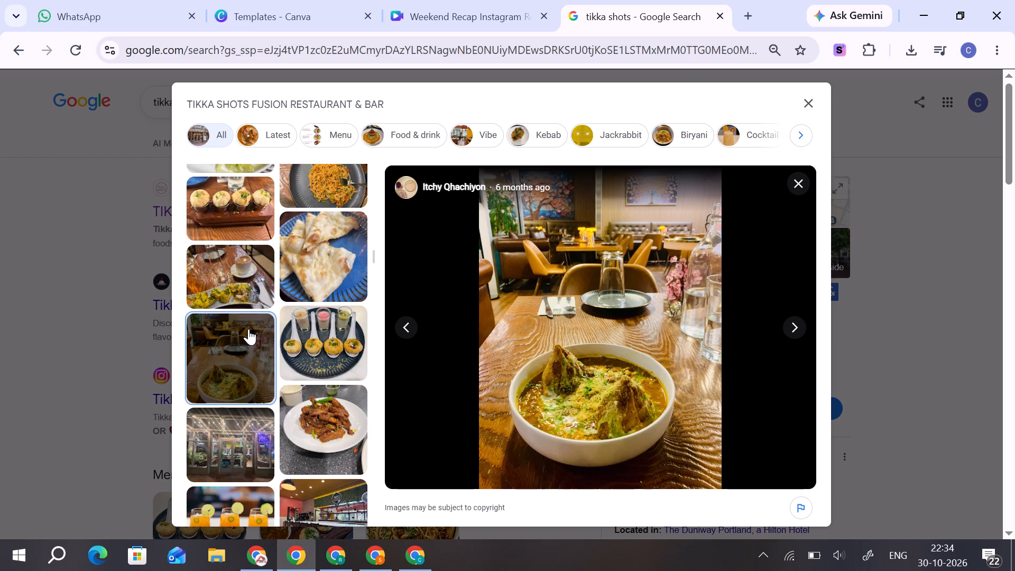
{"action": "scroll", "coordinate": [248, 329], "scroll_direction": "up", "scroll_amount": 2}
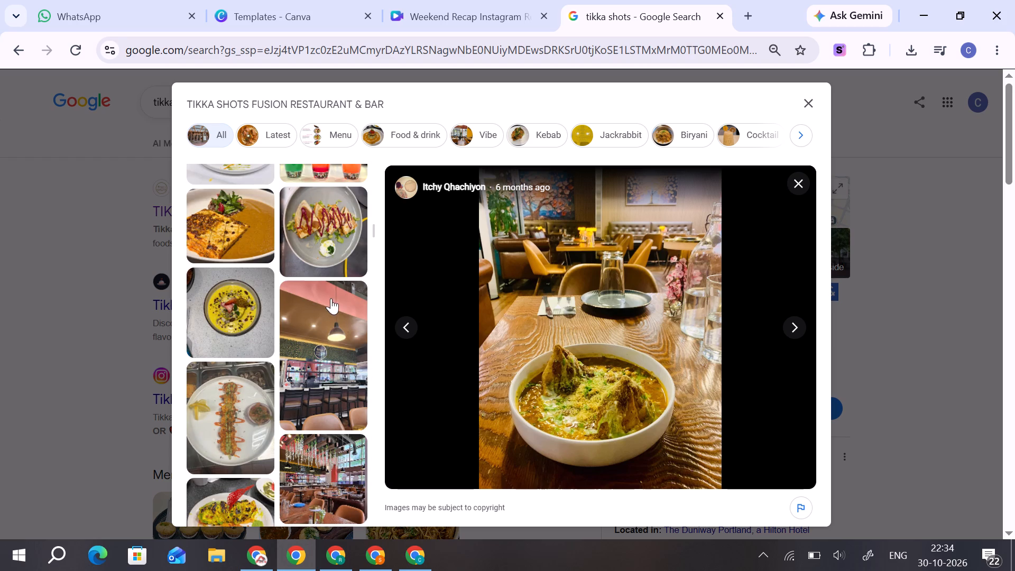
{"action": "left_click", "coordinate": [342, 248]}
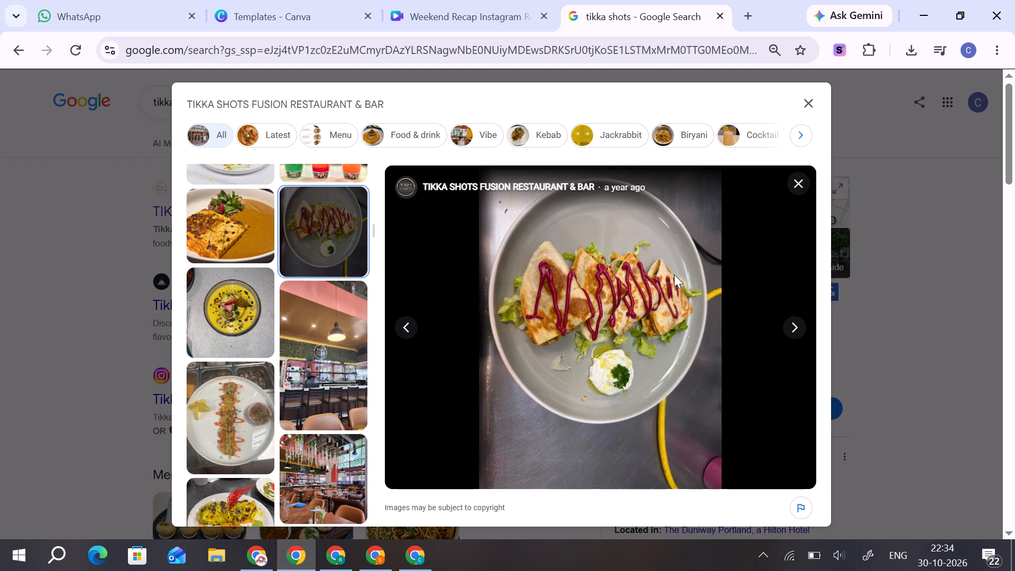
{"action": "right_click", "coordinate": [674, 274]}
{"action": "left_click", "coordinate": [731, 311]}
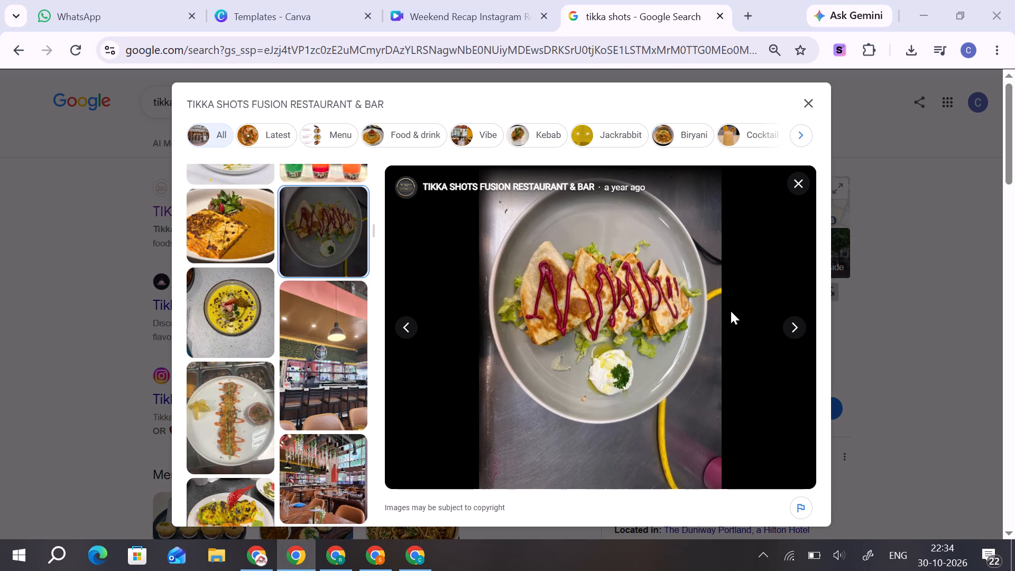
{"action": "left_click", "coordinate": [564, 426]}
In the Canva reel, upload the saved wraps photo, unnamed (25).webp, and replace the final beach-legs scene with it.
{"action": "left_click", "coordinate": [451, 0]}
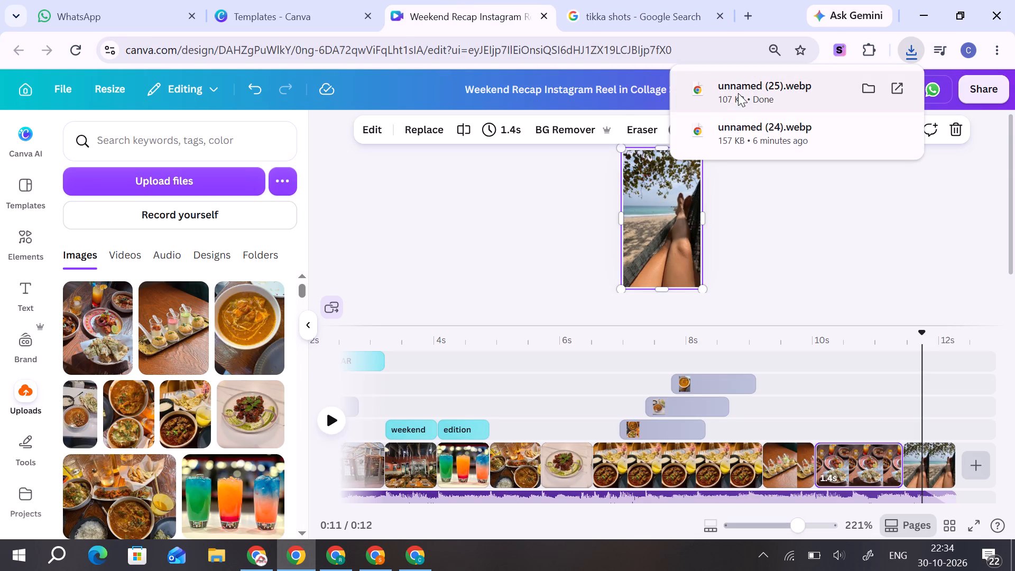
{"action": "left_click_drag", "start_coordinate": [738, 93], "coordinate": [203, 321]}
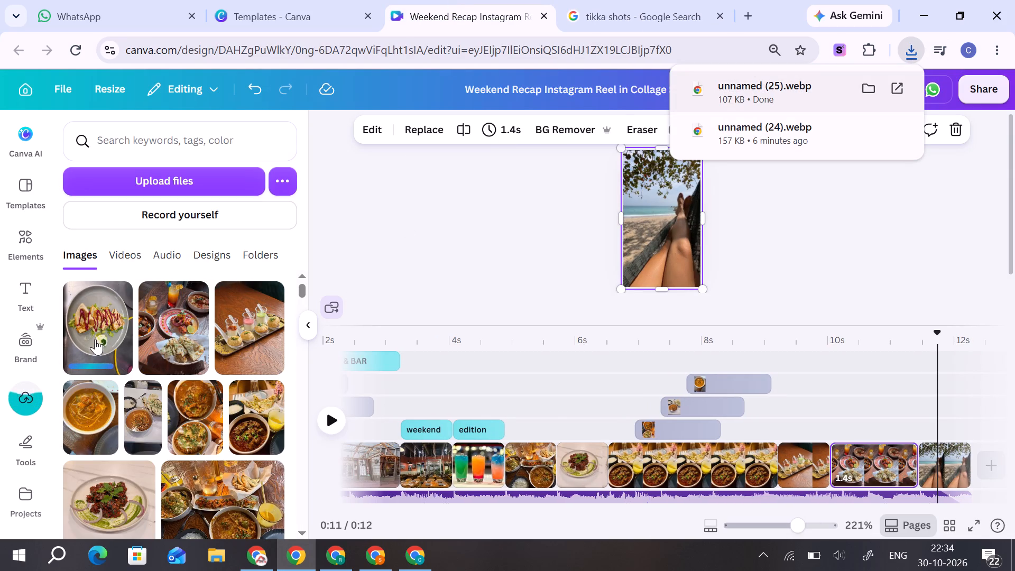
{"action": "left_click_drag", "start_coordinate": [95, 339], "coordinate": [652, 231]}
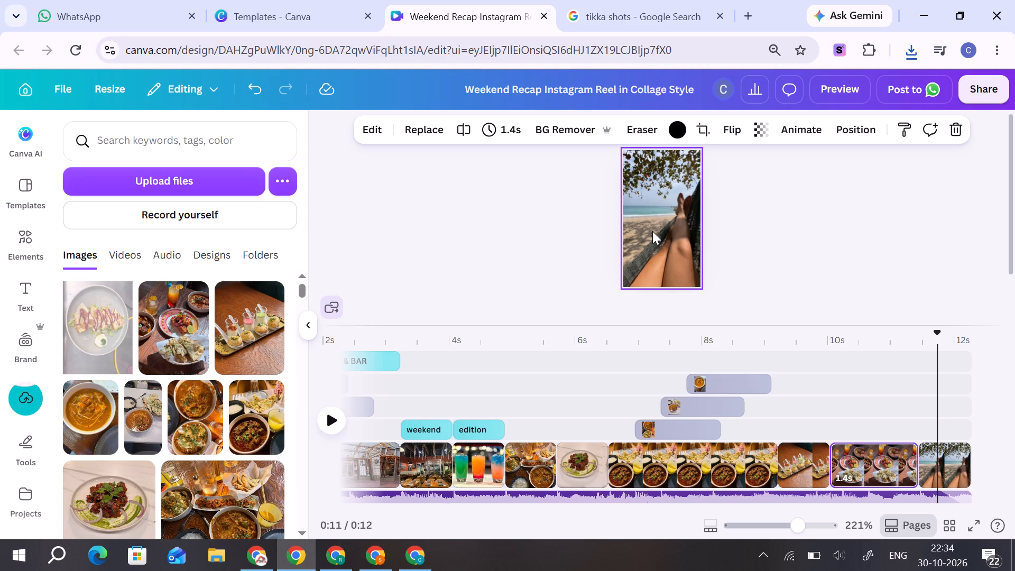
{"action": "left_click_drag", "start_coordinate": [80, 346], "coordinate": [106, 339]}
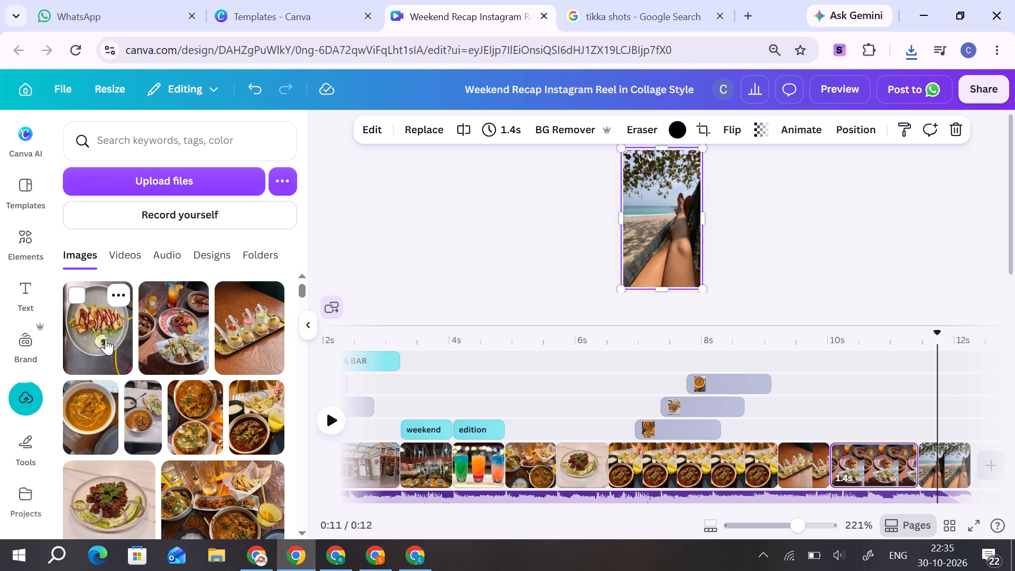
{"action": "left_click_drag", "start_coordinate": [106, 339], "coordinate": [616, 227]}
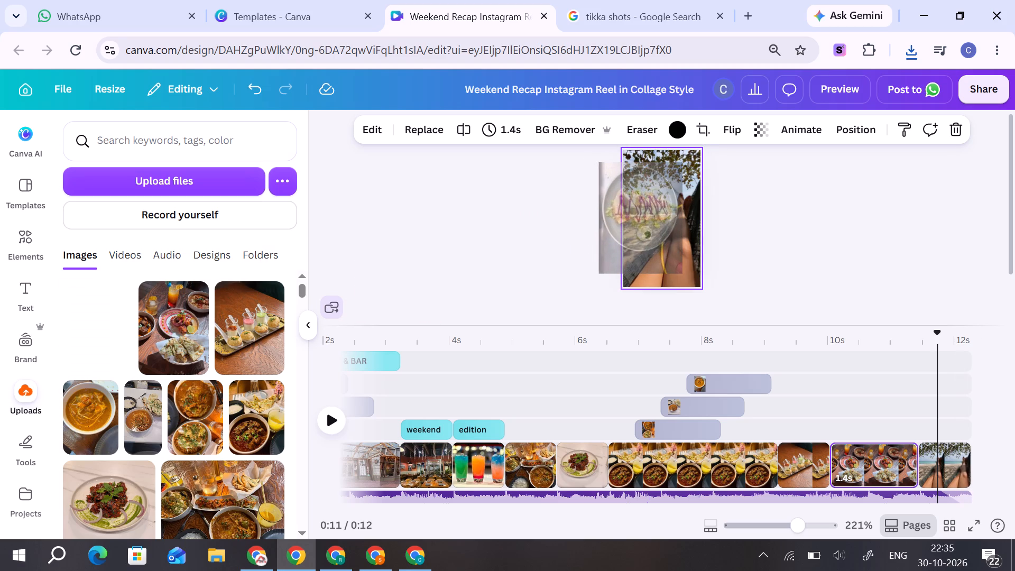
{"action": "left_click_drag", "start_coordinate": [616, 227], "coordinate": [629, 228]}
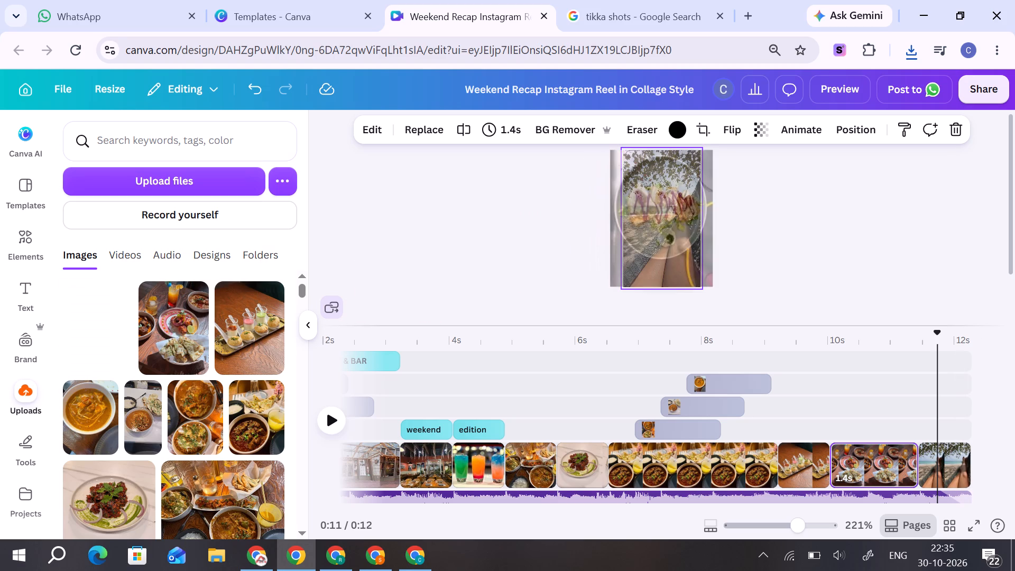
{"action": "left_click_drag", "start_coordinate": [629, 228], "coordinate": [628, 228]}
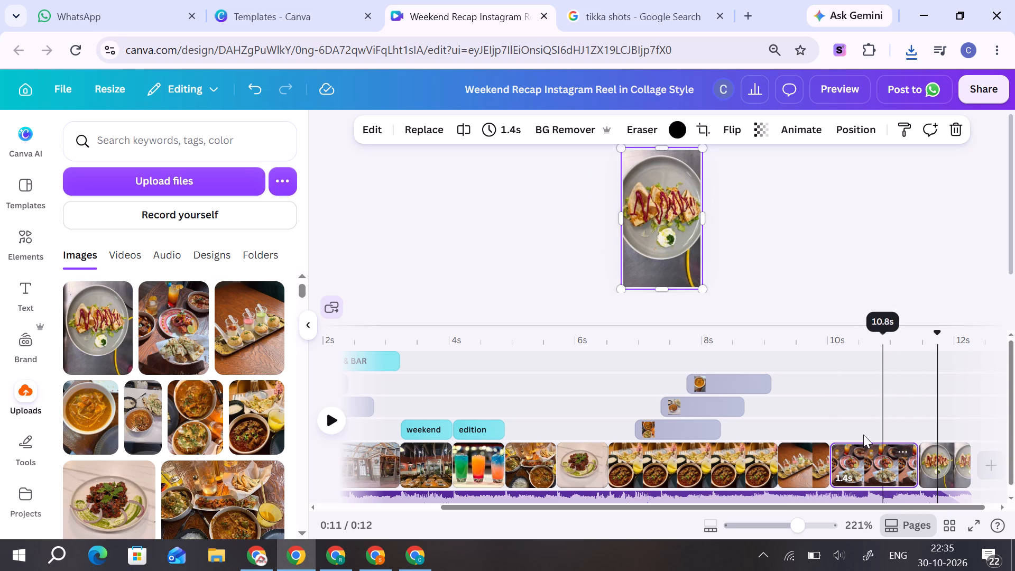
Scrub back through the reel from the final scene to check the replaced photos and the captions near the start.
{"action": "left_click", "coordinate": [848, 413]}
{"action": "left_click_drag", "start_coordinate": [853, 335], "coordinate": [936, 340]}
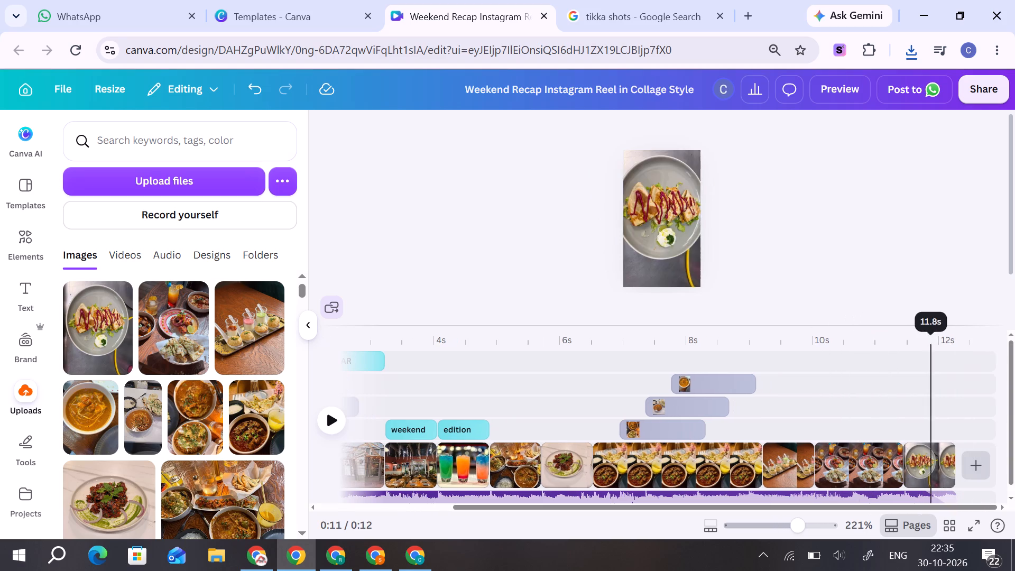
{"action": "left_click_drag", "start_coordinate": [936, 340], "coordinate": [636, 343]}
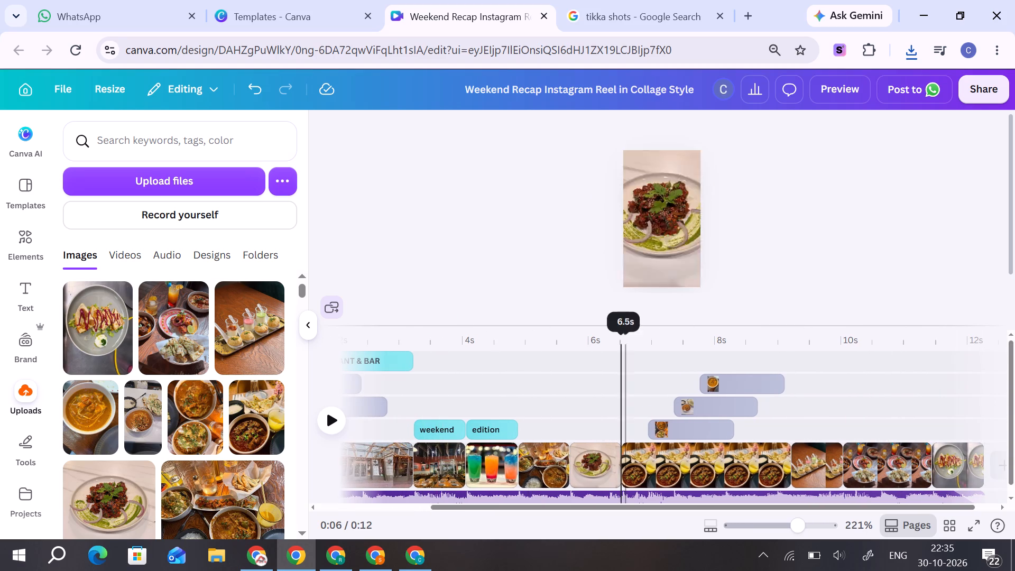
{"action": "left_click_drag", "start_coordinate": [636, 343], "coordinate": [576, 347]}
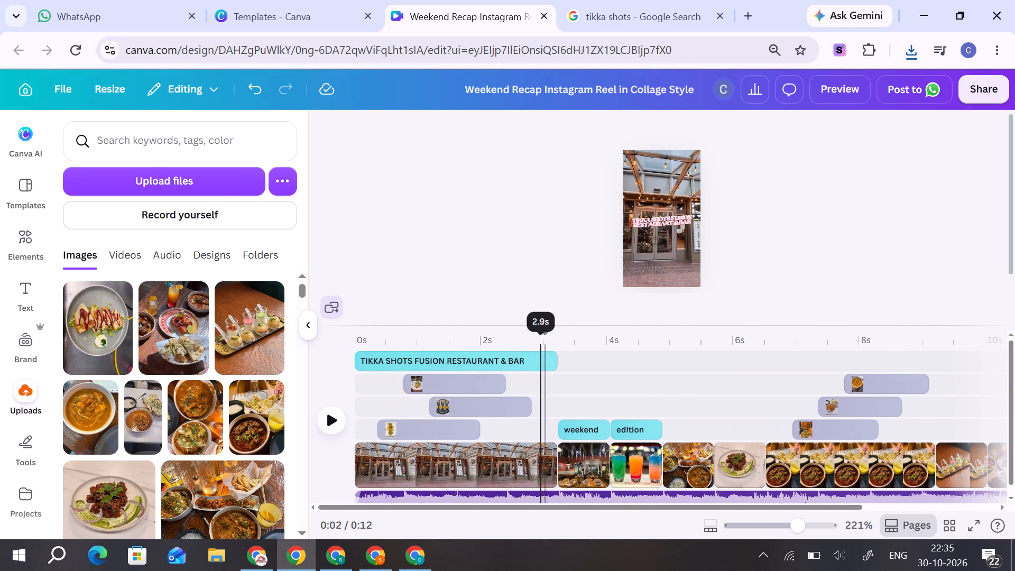
{"action": "left_click_drag", "start_coordinate": [576, 347], "coordinate": [608, 353]}
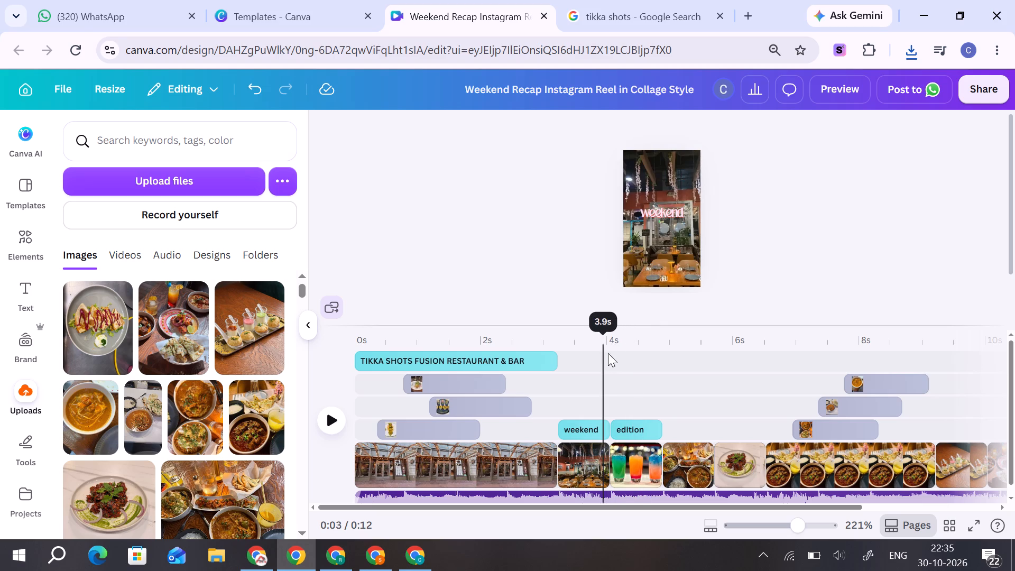
{"action": "left_click_drag", "start_coordinate": [608, 353], "coordinate": [620, 361]}
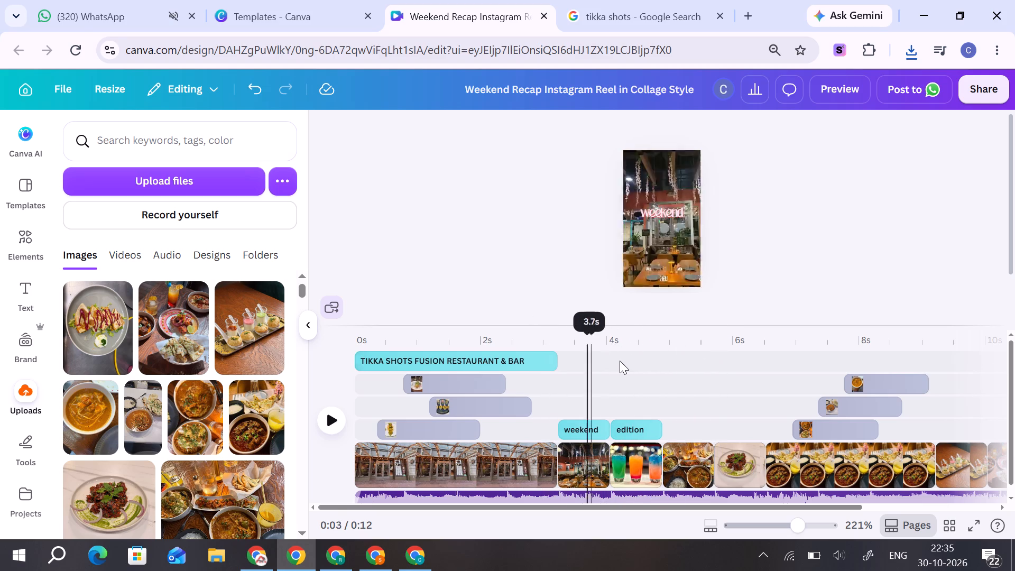
{"action": "left_click_drag", "start_coordinate": [620, 361], "coordinate": [549, 367]}
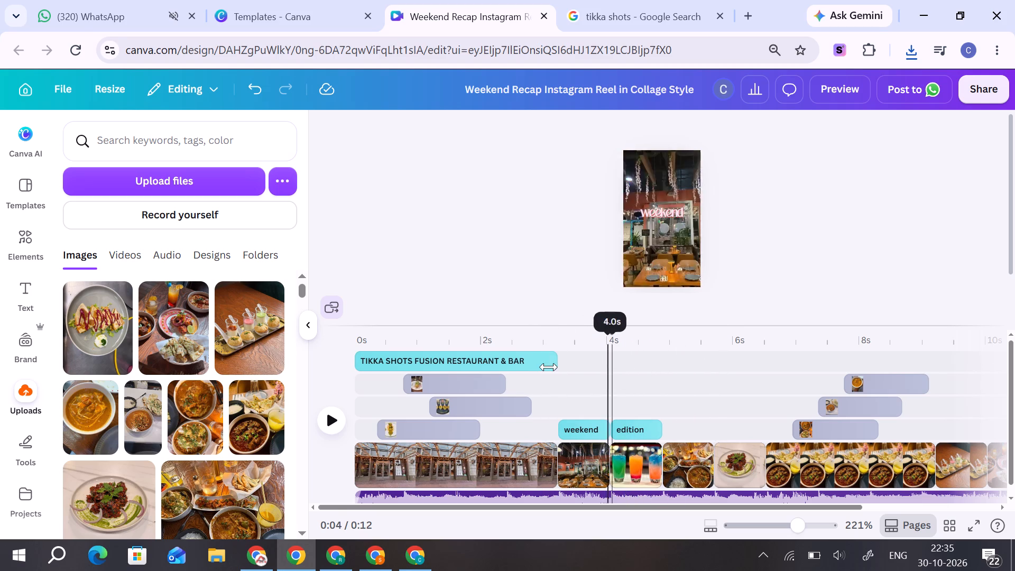
{"action": "left_click_drag", "start_coordinate": [549, 367], "coordinate": [579, 367]}
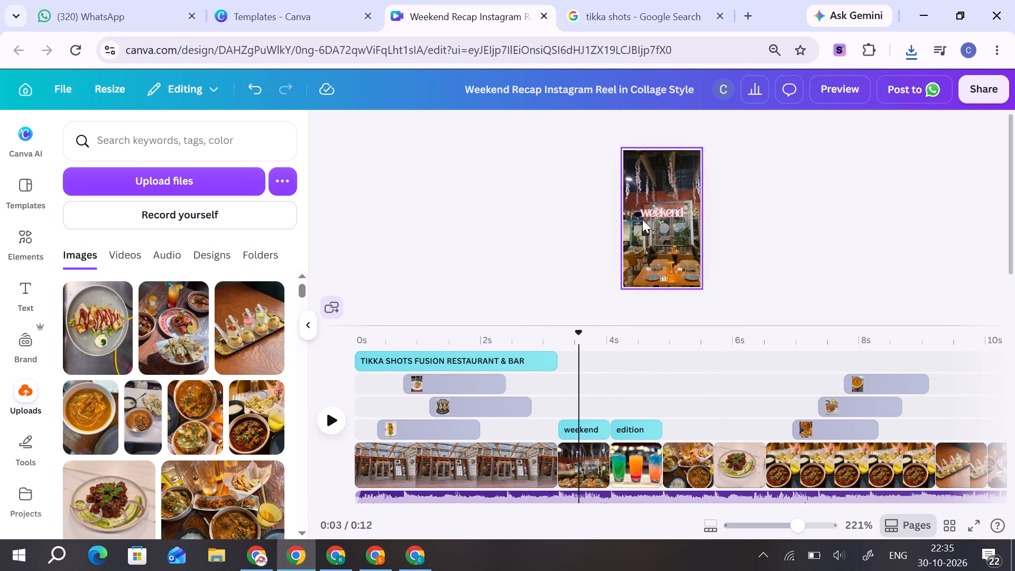
Change the "weekend" caption on the restaurant interior scene to read "whats your weekend".
{"action": "left_click", "coordinate": [660, 206]}
{"action": "left_click", "coordinate": [654, 210]}
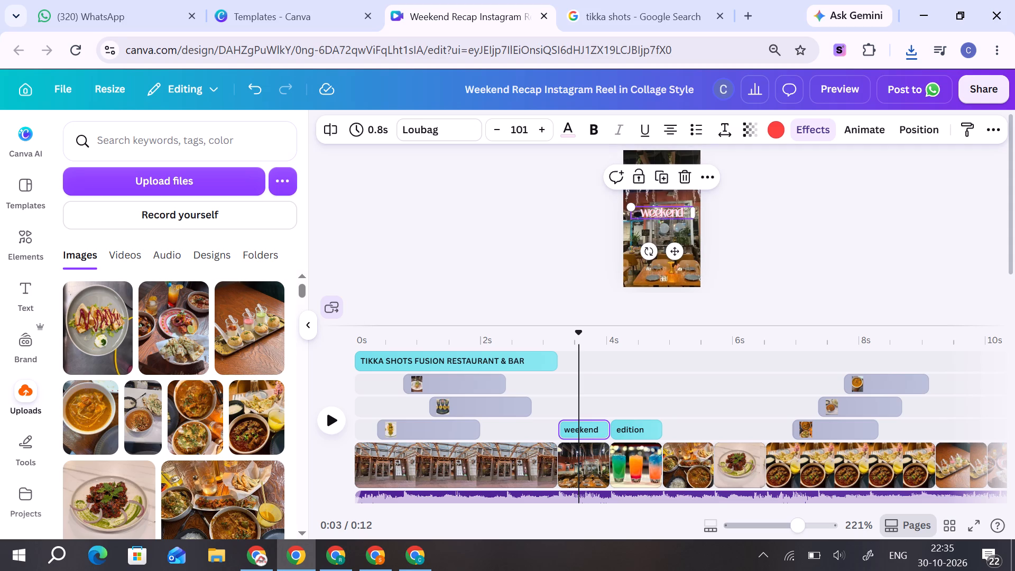
{"action": "left_click", "coordinate": [639, 216]}
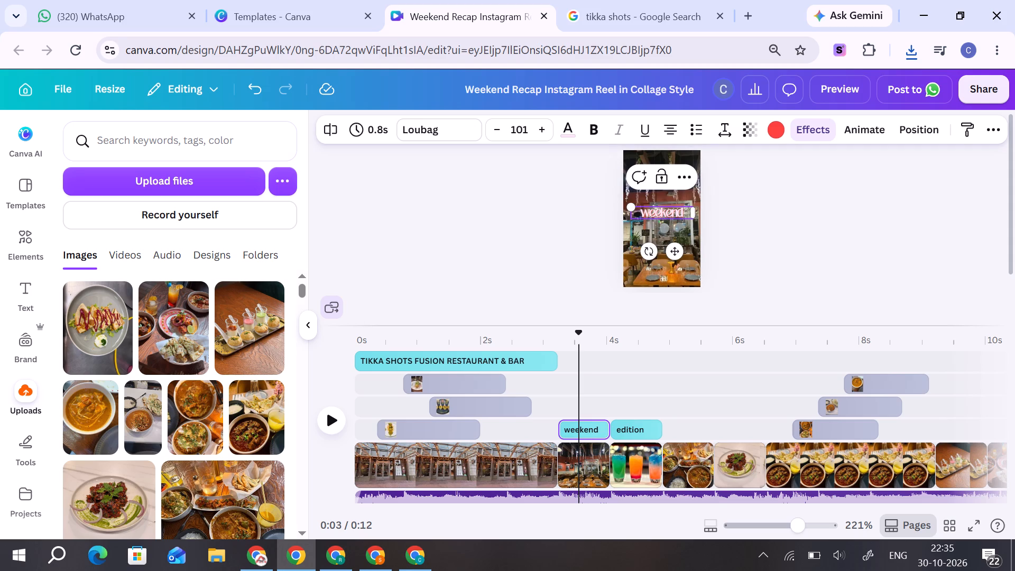
{"action": "type", "text": "ehats"}
{"action": "key", "text": "space"}
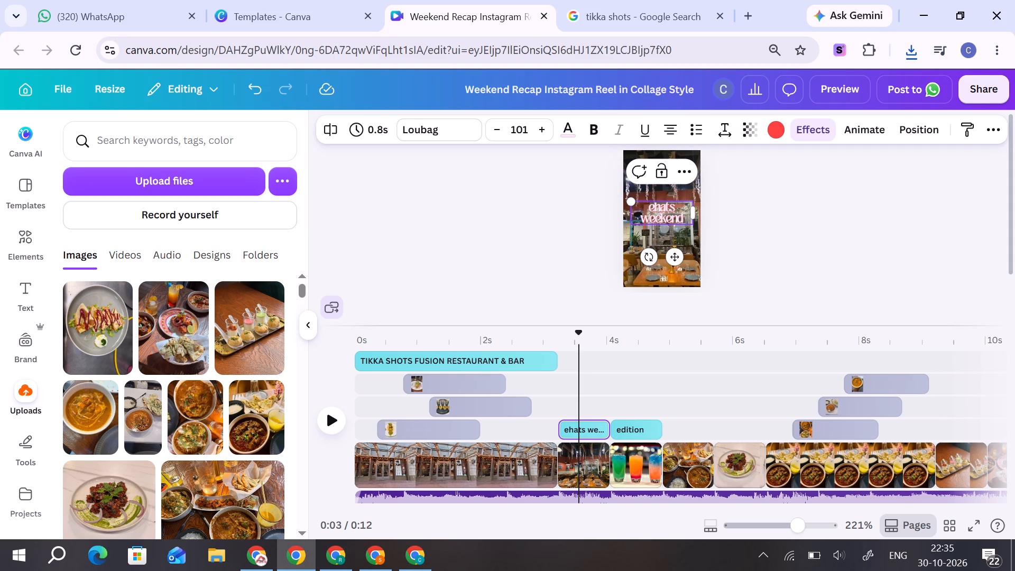
{"action": "key", "text": "BackSpace"}
{"action": "key", "text": "BackSpace"}
{"action": "key", "text": "BackSpace"}
{"action": "key", "text": "BackSpace"}
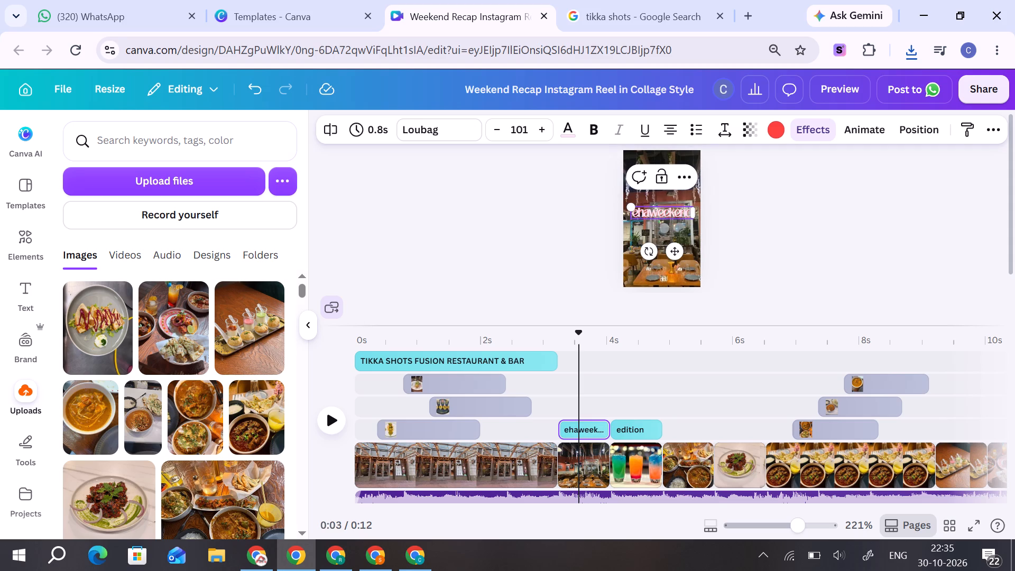
{"action": "key", "text": "BackSpace"}
{"action": "key", "text": "BackSpace"}
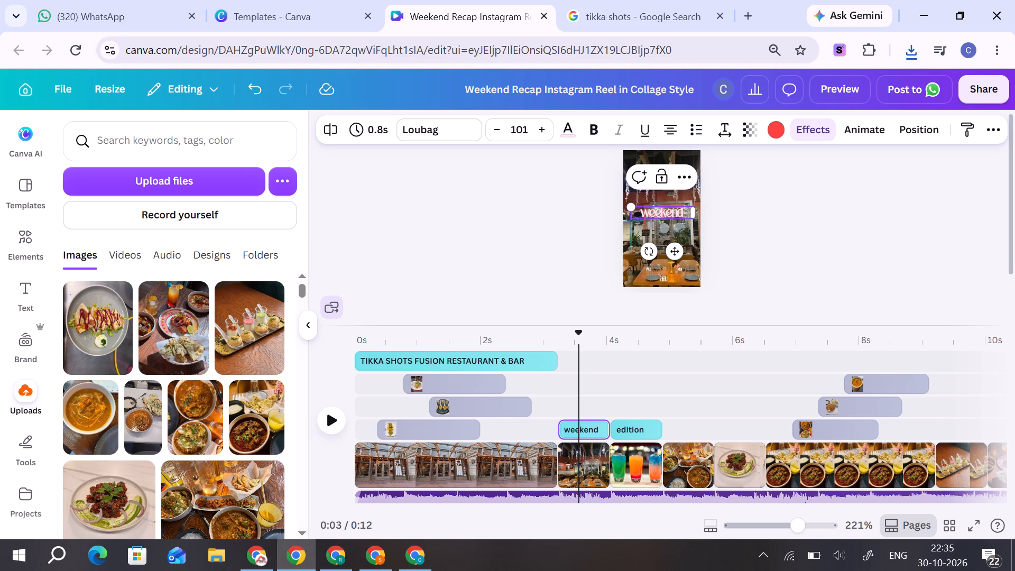
{"action": "type", "text": "whats"}
{"action": "key", "text": "space"}
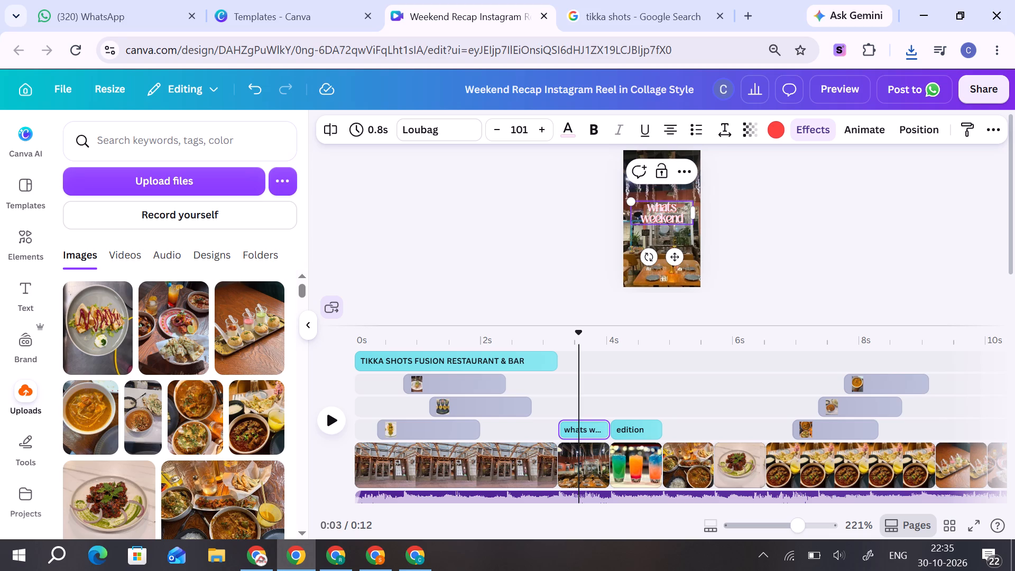
{"action": "key", "text": "space"}
{"action": "type", "text": "your"}
{"action": "key", "text": "space"}
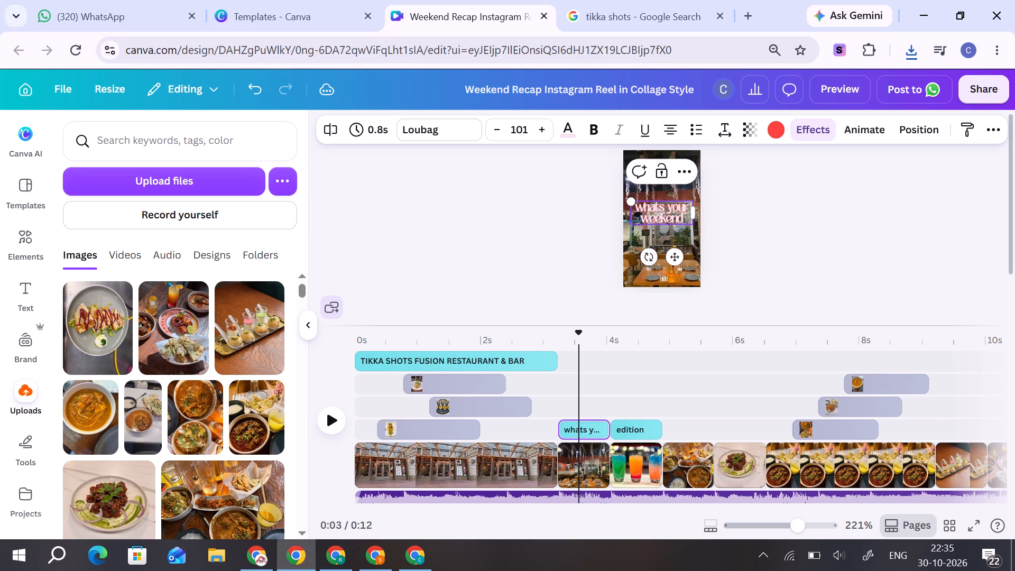
{"action": "left_click", "coordinate": [818, 239]}
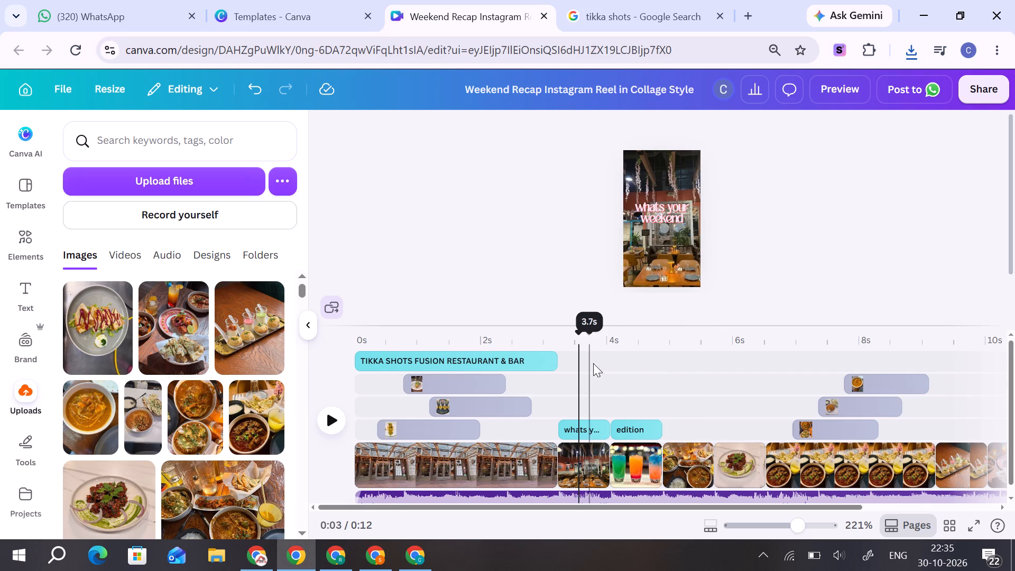
Replace the "edition" caption on the orange drink scene with "plan".
{"action": "left_click_drag", "start_coordinate": [575, 332], "coordinate": [622, 344]}
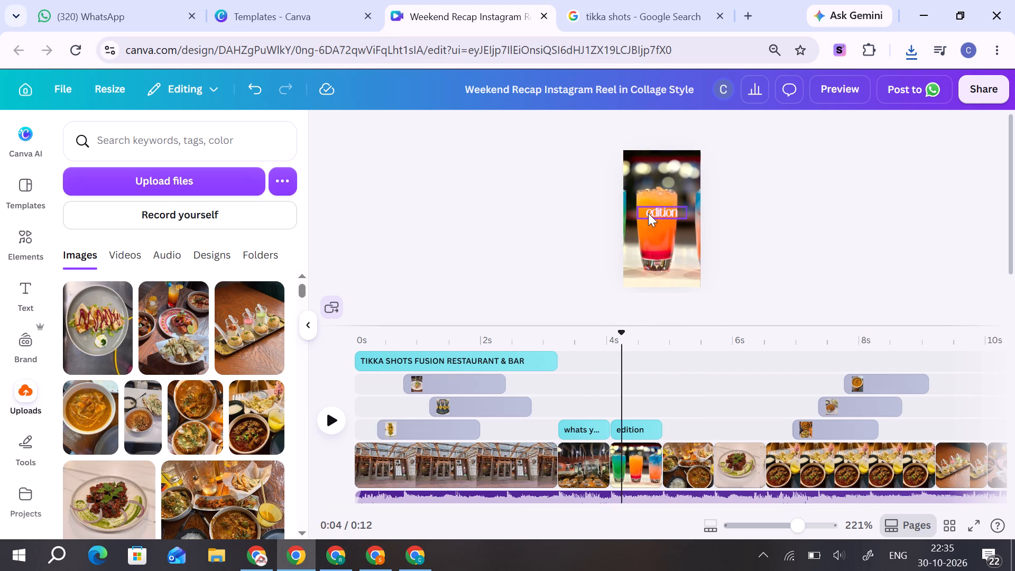
{"action": "double_click", "coordinate": [672, 210]}
{"action": "type", "text": "pla"}
{"action": "type", "text": "n"}
{"action": "key", "text": "space"}
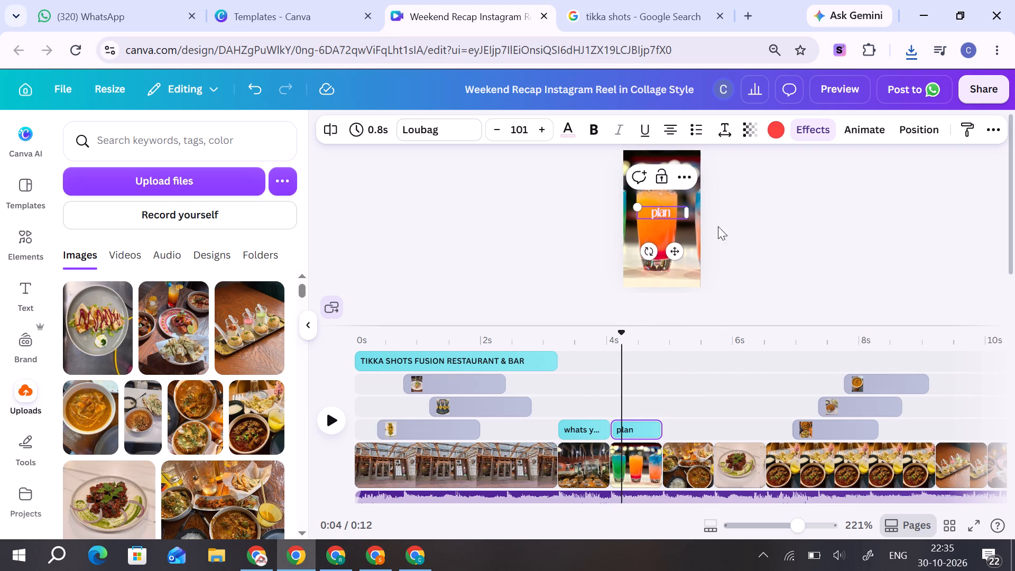
{"action": "left_click", "coordinate": [801, 289]}
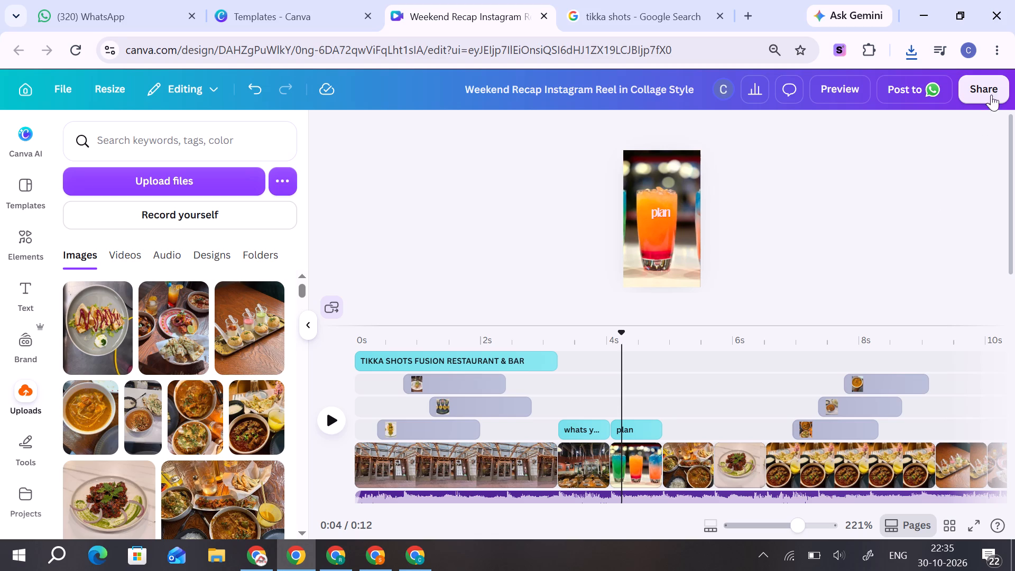
Open the sharing options for the finished reel design.
{"action": "left_click", "coordinate": [993, 88]}
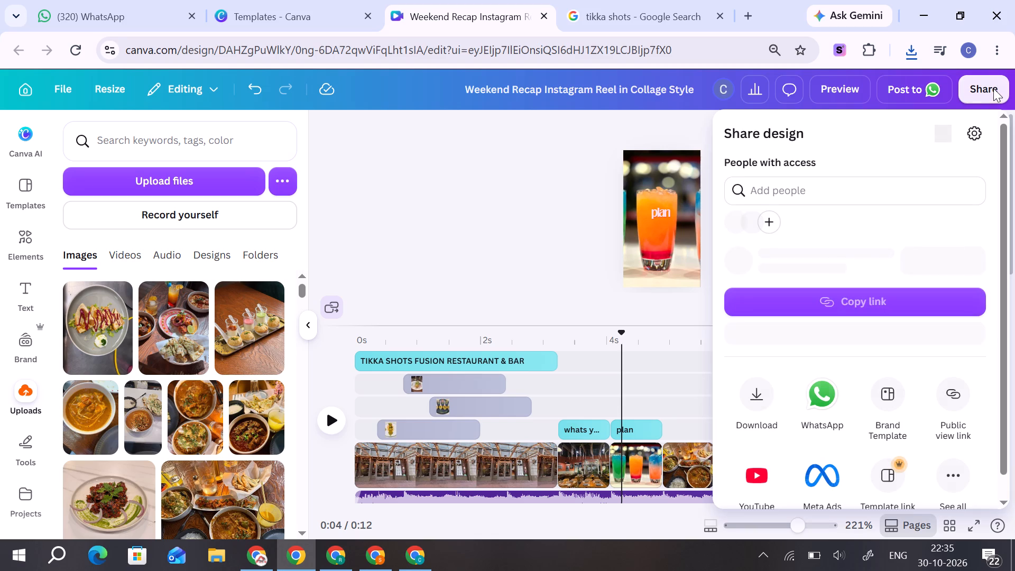
Open the download settings for the finished Tikka Shots reel.
{"action": "left_click", "coordinate": [764, 402]}
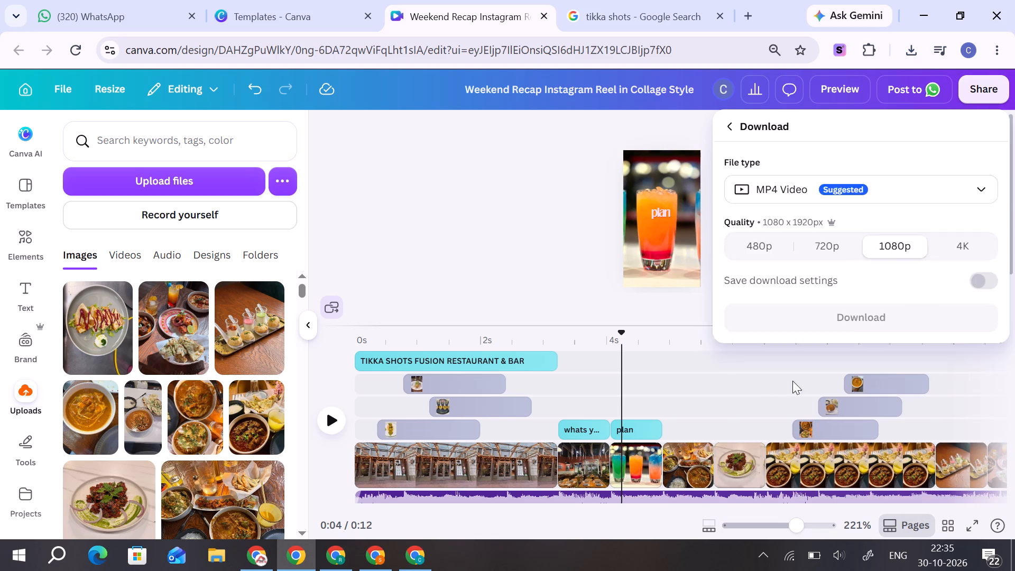
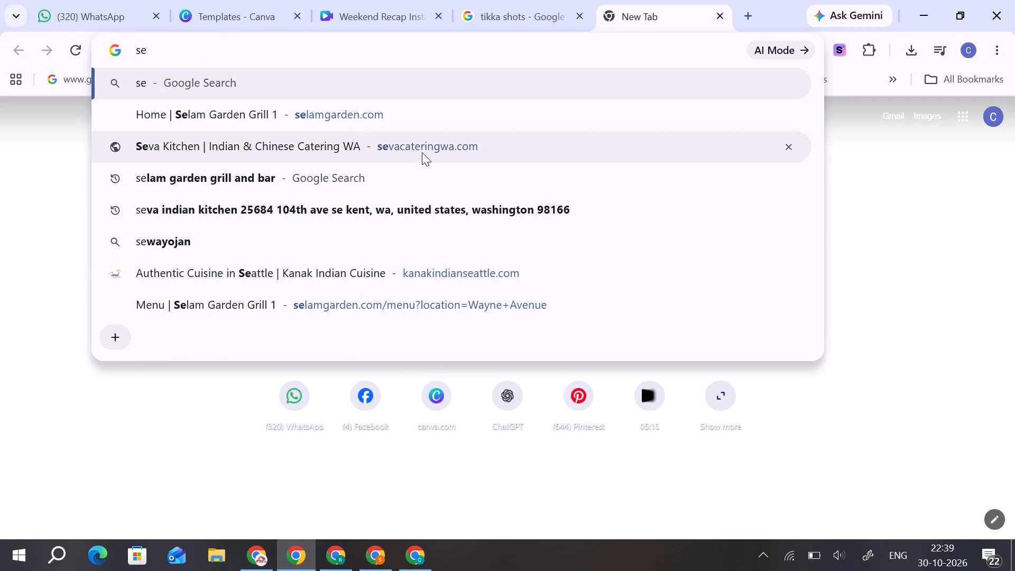
Search Google for "selam garden grill and bar" and open the restaurant's storefront photo.
{"action": "left_click", "coordinate": [329, 190]}
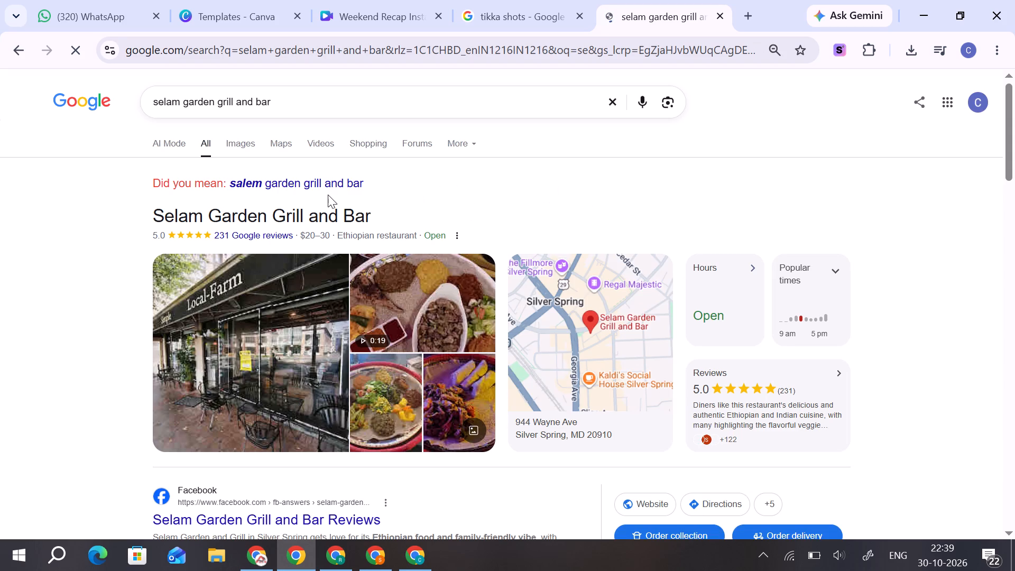
{"action": "left_click", "coordinate": [283, 399]}
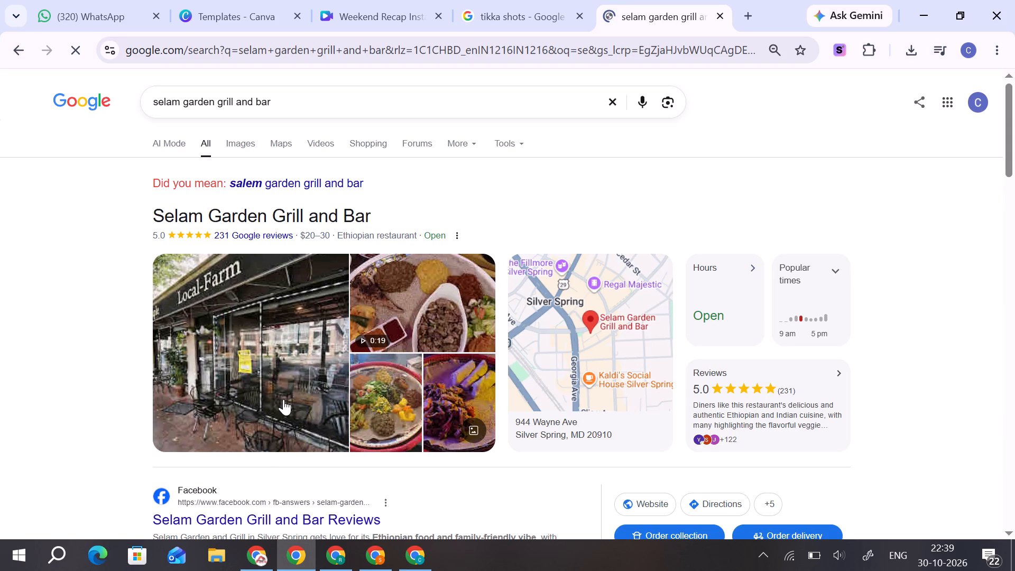
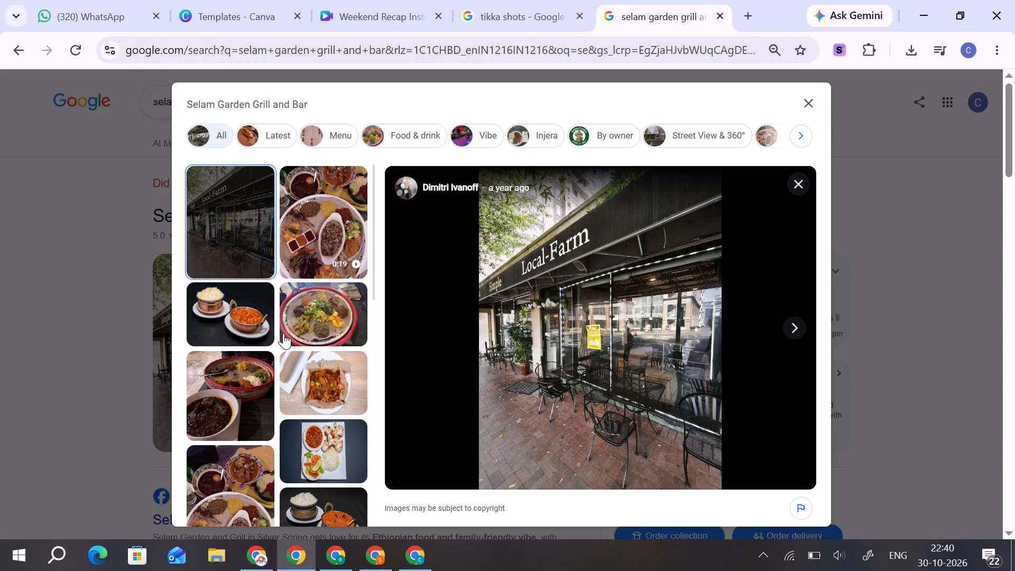
Find the Selam Garden Grill and Bar storefront photo with the round green sign in the Google gallery and save it to Downloads.
{"action": "scroll", "coordinate": [366, 354], "scroll_direction": "down", "scroll_amount": 2}
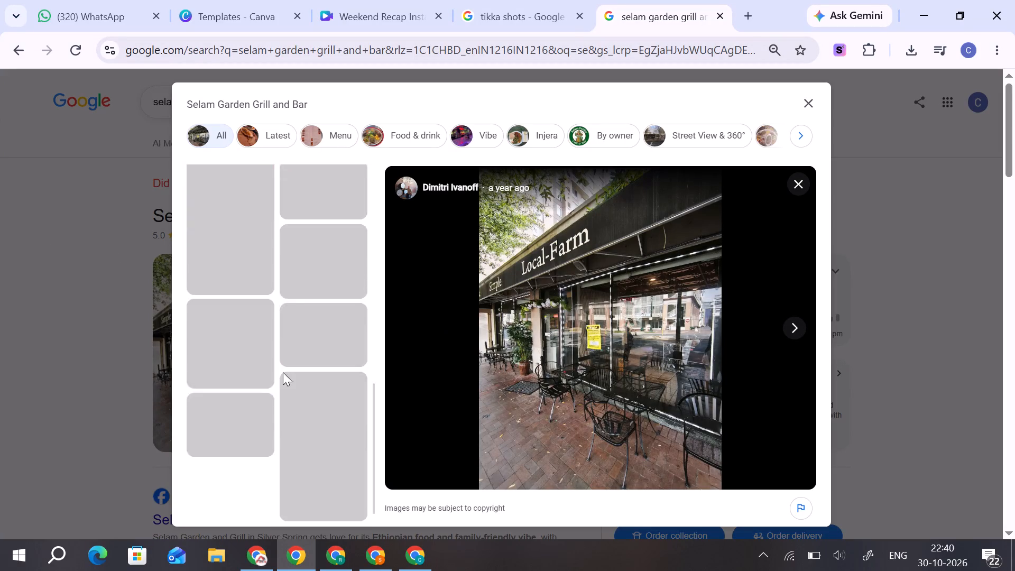
{"action": "scroll", "coordinate": [289, 362], "scroll_direction": "down", "scroll_amount": 2}
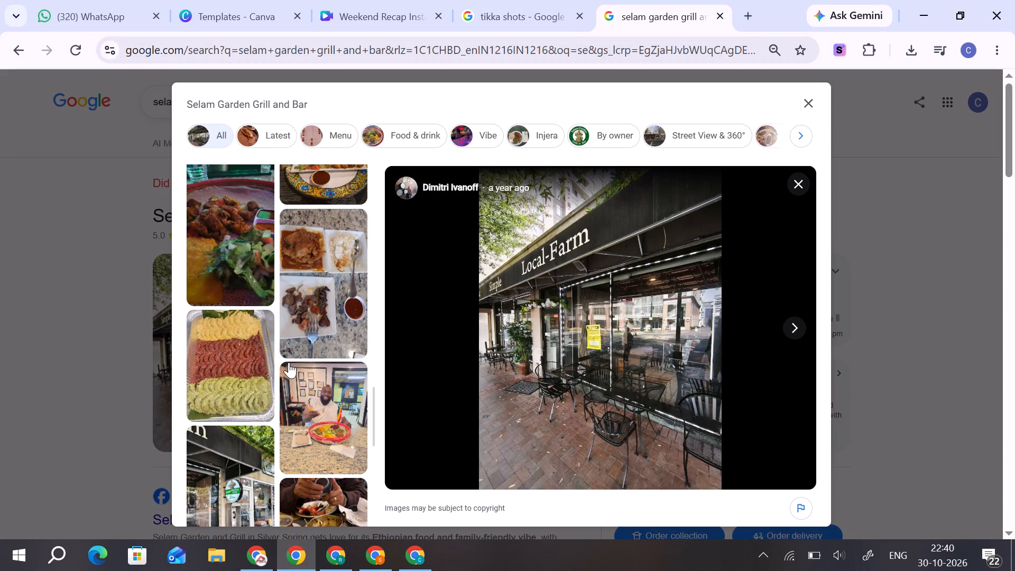
{"action": "scroll", "coordinate": [289, 362], "scroll_direction": "down", "scroll_amount": 2}
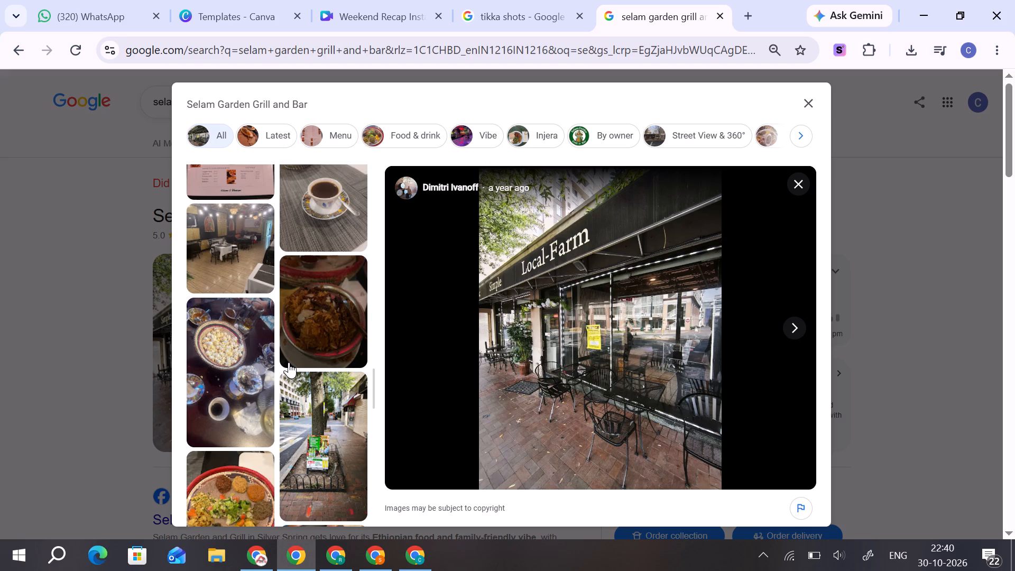
{"action": "scroll", "coordinate": [289, 362], "scroll_direction": "down", "scroll_amount": 1}
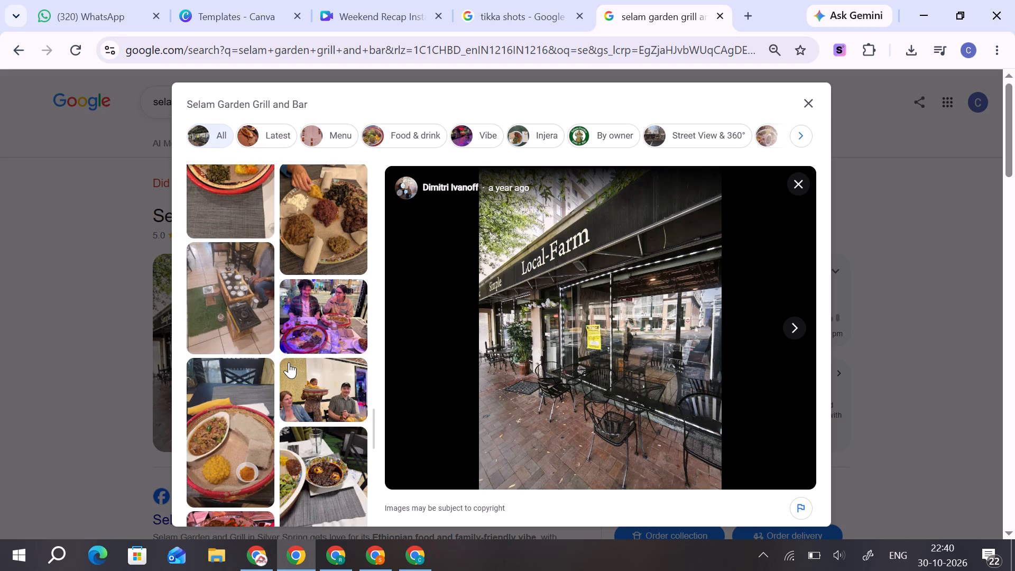
{"action": "scroll", "coordinate": [289, 362], "scroll_direction": "down", "scroll_amount": 6}
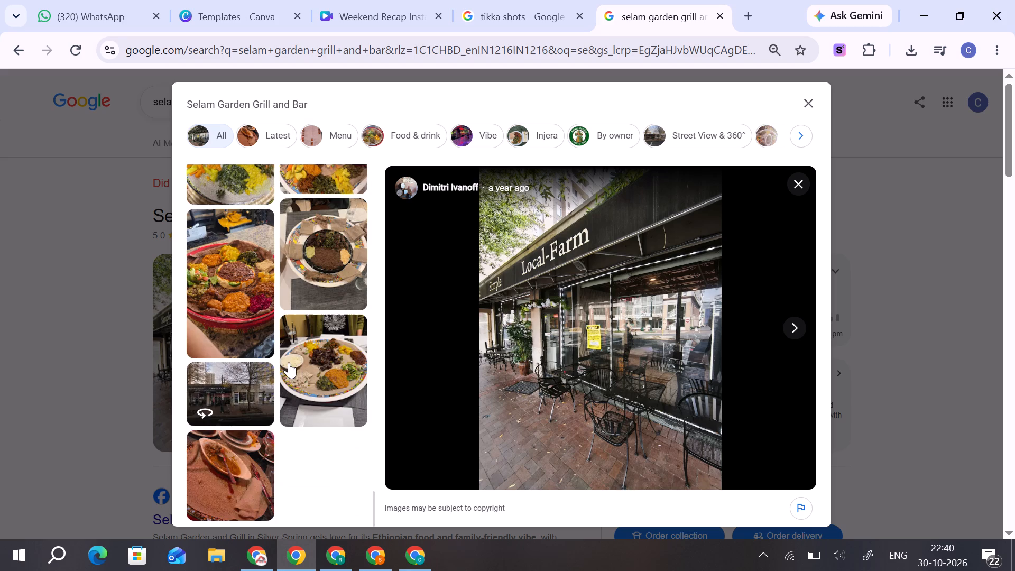
{"action": "scroll", "coordinate": [292, 390], "scroll_direction": "up", "scroll_amount": 1}
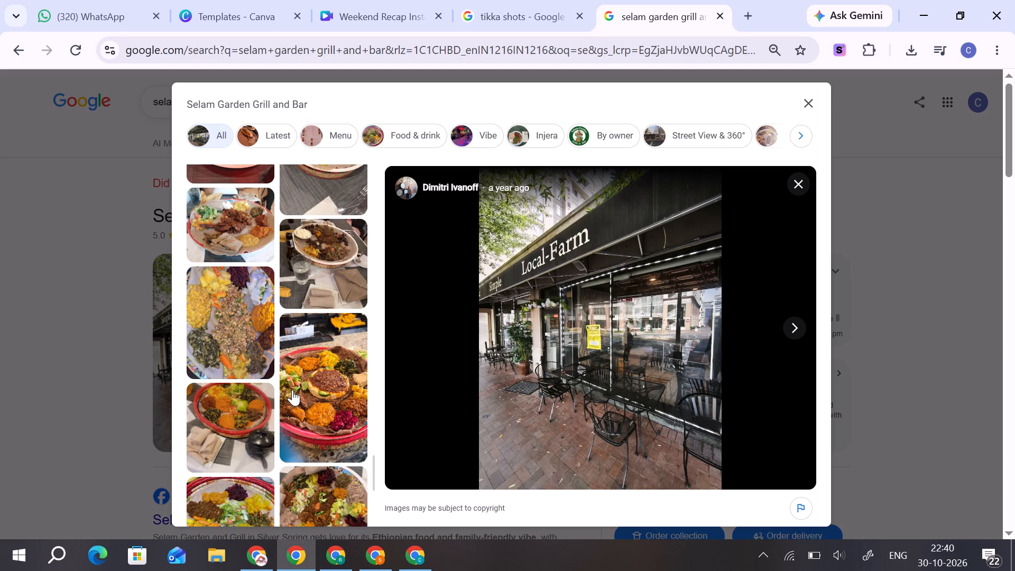
{"action": "scroll", "coordinate": [292, 390], "scroll_direction": "up", "scroll_amount": 2}
{"action": "scroll", "coordinate": [292, 390], "scroll_direction": "down", "scroll_amount": 1}
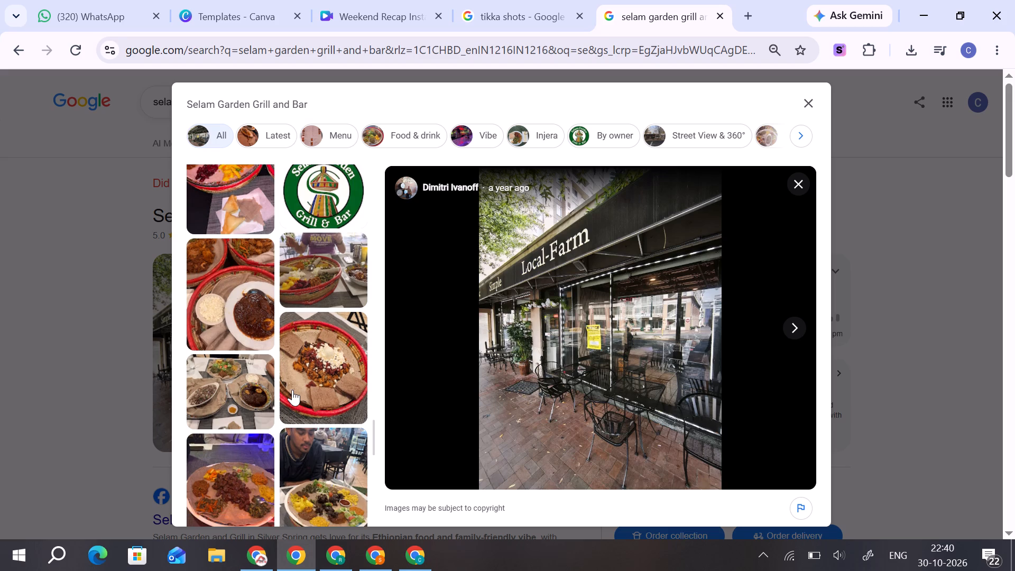
{"action": "scroll", "coordinate": [292, 390], "scroll_direction": "up", "scroll_amount": 5}
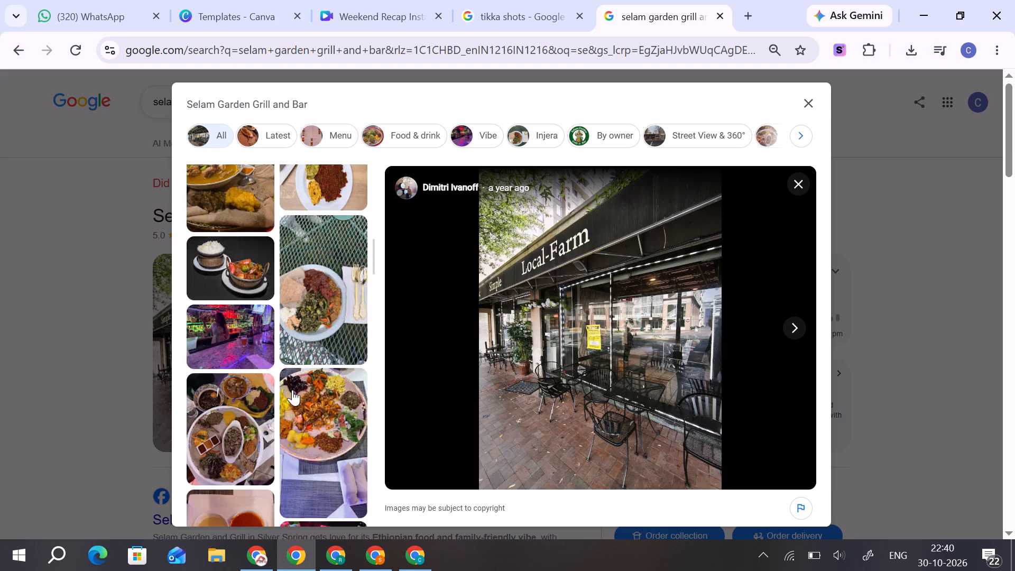
{"action": "scroll", "coordinate": [292, 390], "scroll_direction": "down", "scroll_amount": 2}
{"action": "left_click", "coordinate": [234, 385]}
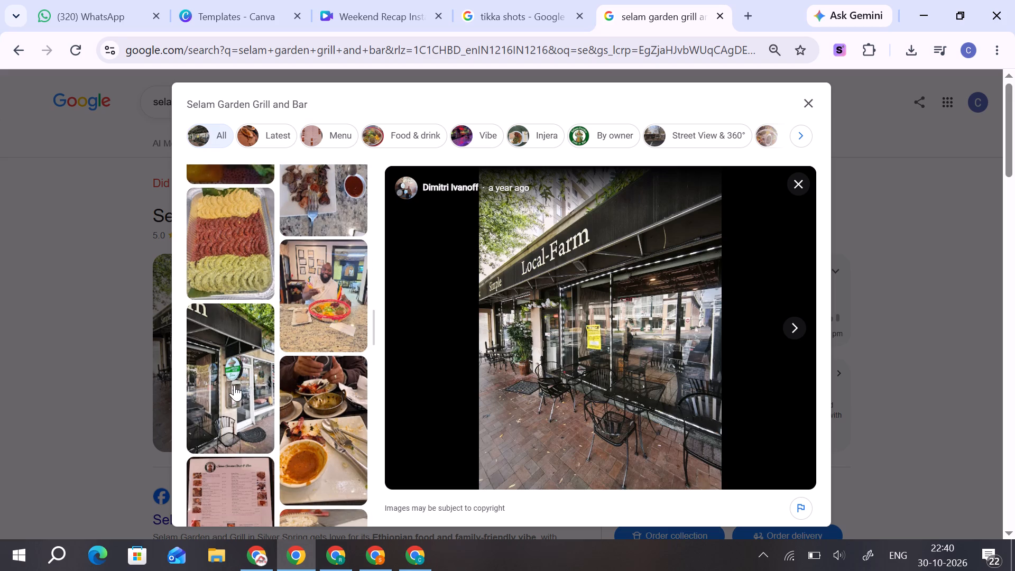
{"action": "right_click", "coordinate": [641, 264]}
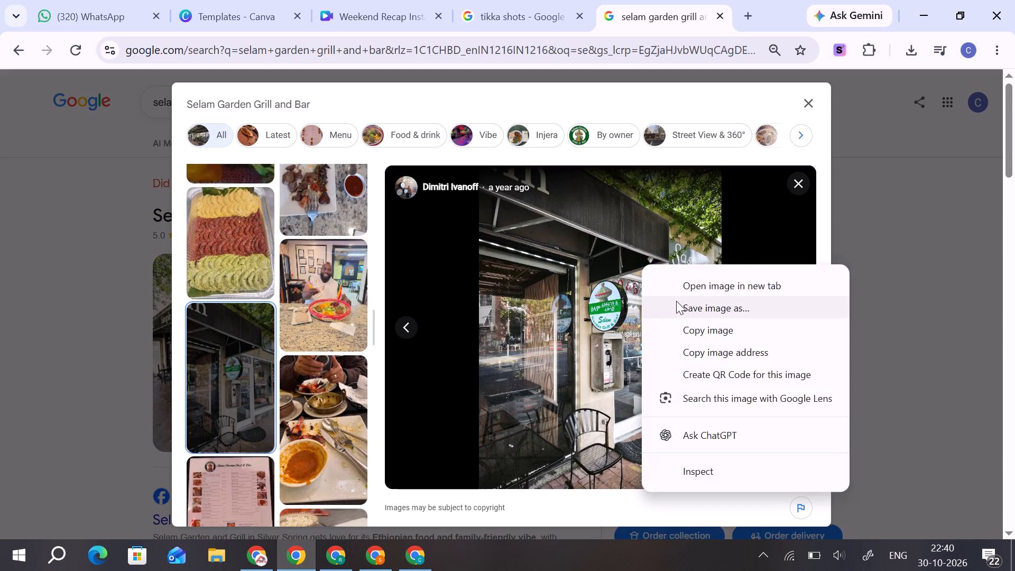
{"action": "left_click", "coordinate": [676, 303]}
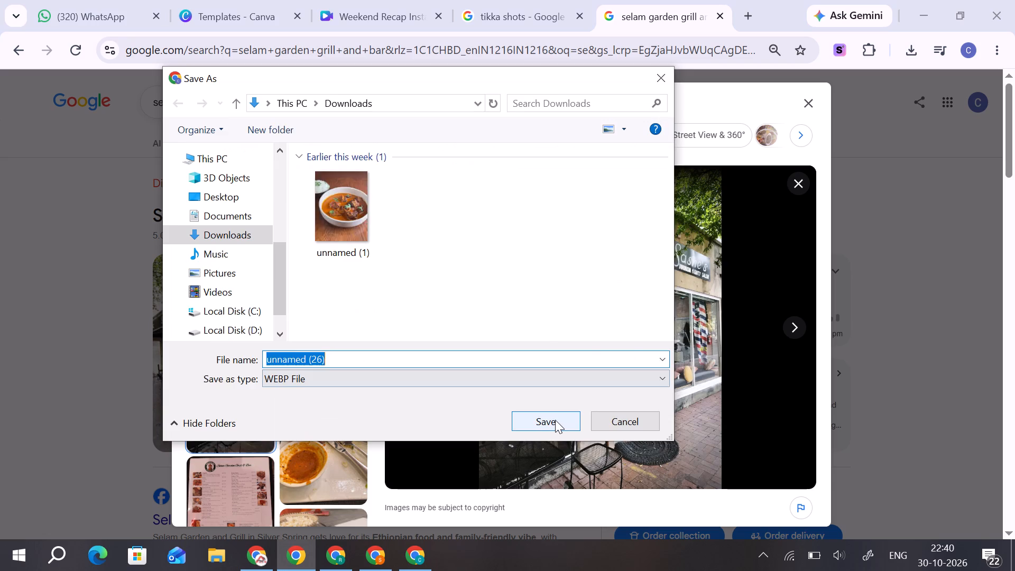
{"action": "left_click", "coordinate": [555, 420]}
In Canva, upload the saved storefront photo and use it to replace the opening scene's background image.
{"action": "left_click", "coordinate": [340, 0]}
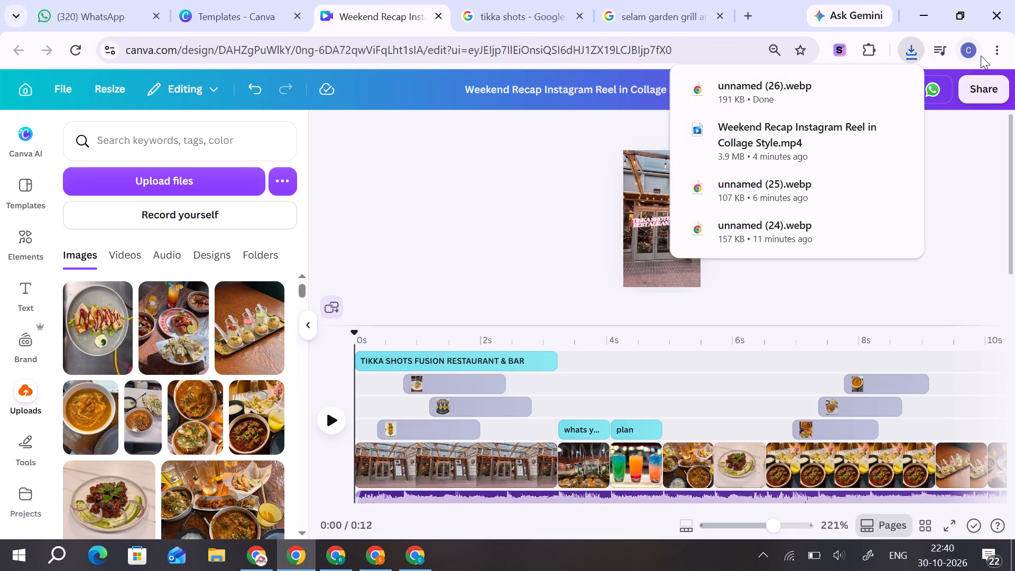
{"action": "left_click_drag", "start_coordinate": [775, 97], "coordinate": [186, 298]}
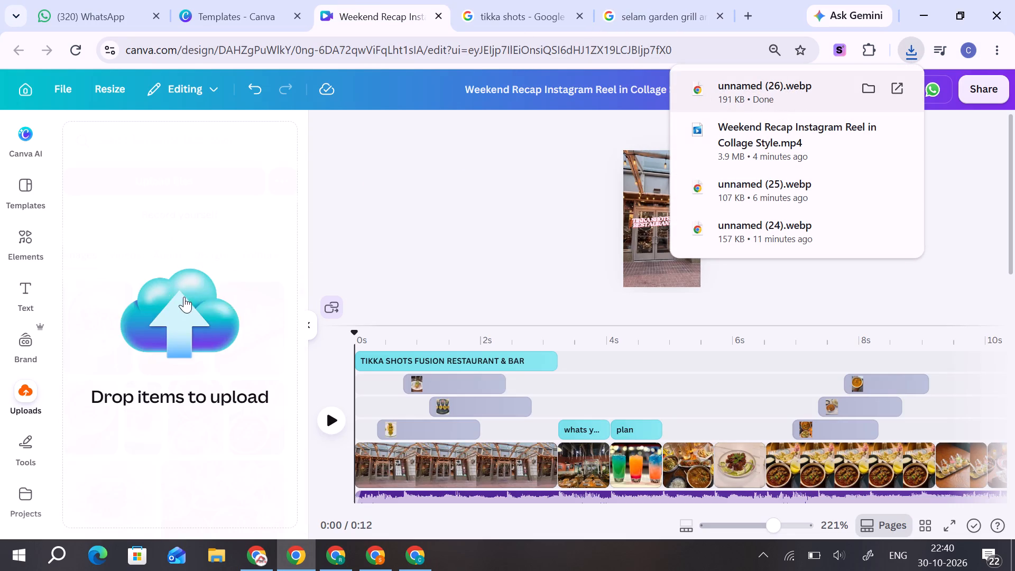
{"action": "left_click", "coordinate": [651, 190]}
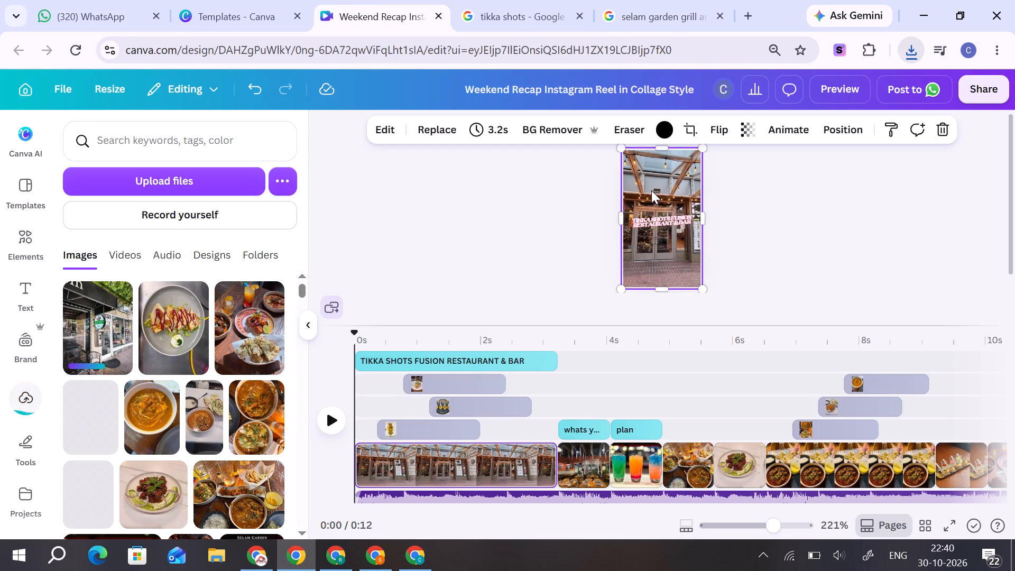
{"action": "left_click_drag", "start_coordinate": [94, 331], "coordinate": [645, 173]}
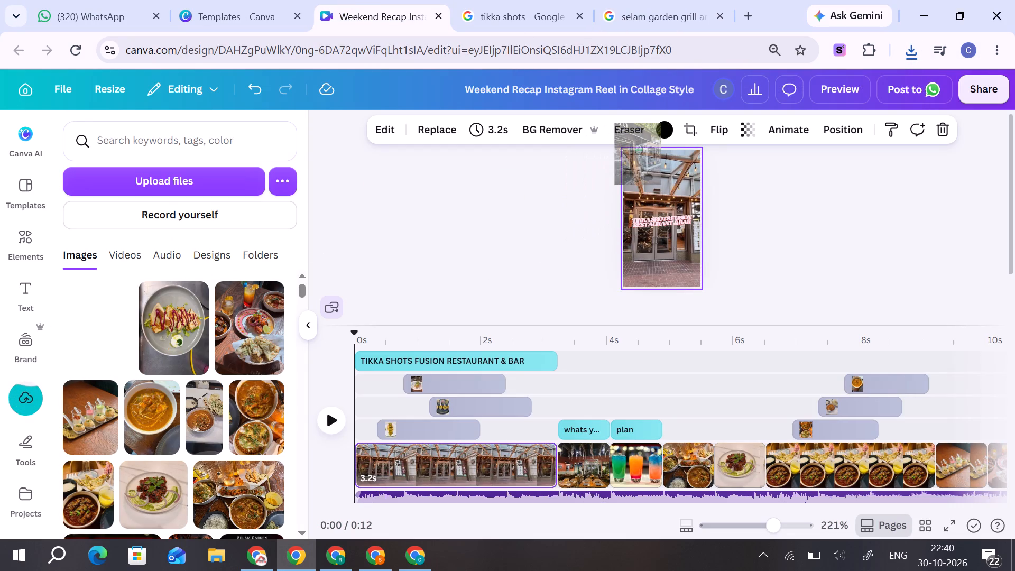
{"action": "left_click_drag", "start_coordinate": [645, 173], "coordinate": [628, 181]}
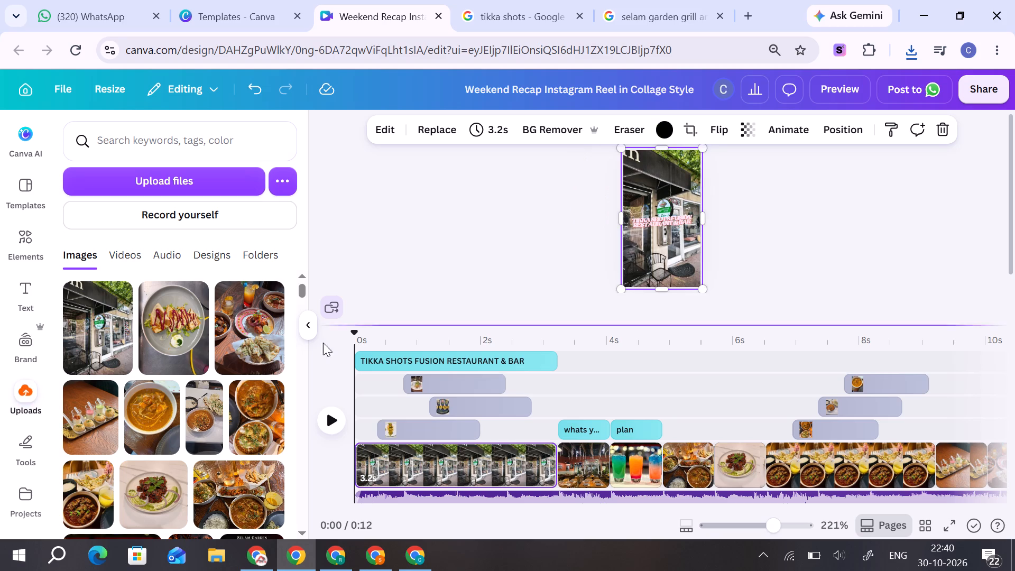
Replace the upper overlay photo of skewered kebabs in the opening scene with the uploaded yellow and orange curry platter photo.
{"action": "left_click_drag", "start_coordinate": [354, 336], "coordinate": [395, 339]}
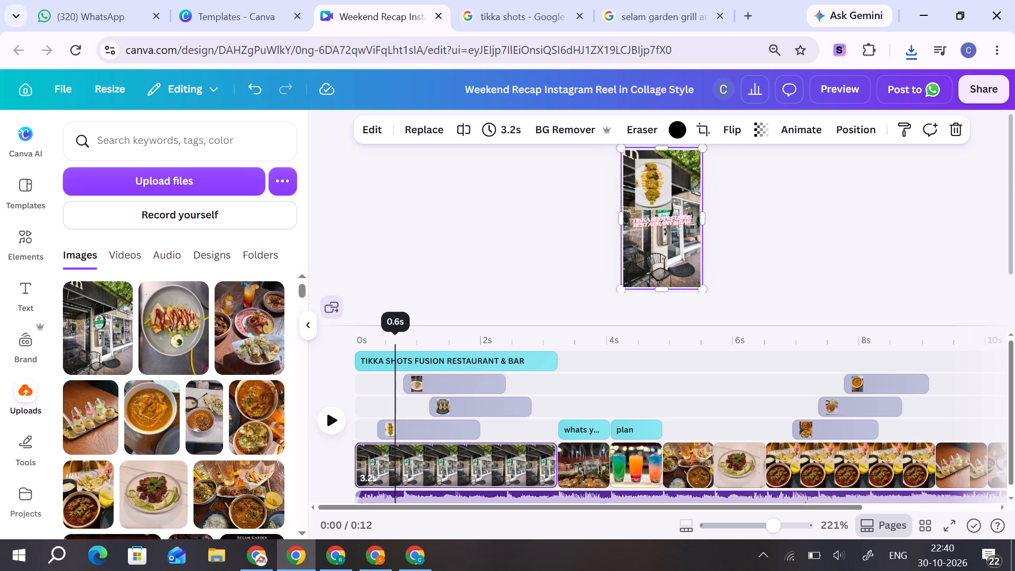
{"action": "left_click_drag", "start_coordinate": [395, 339], "coordinate": [441, 338]}
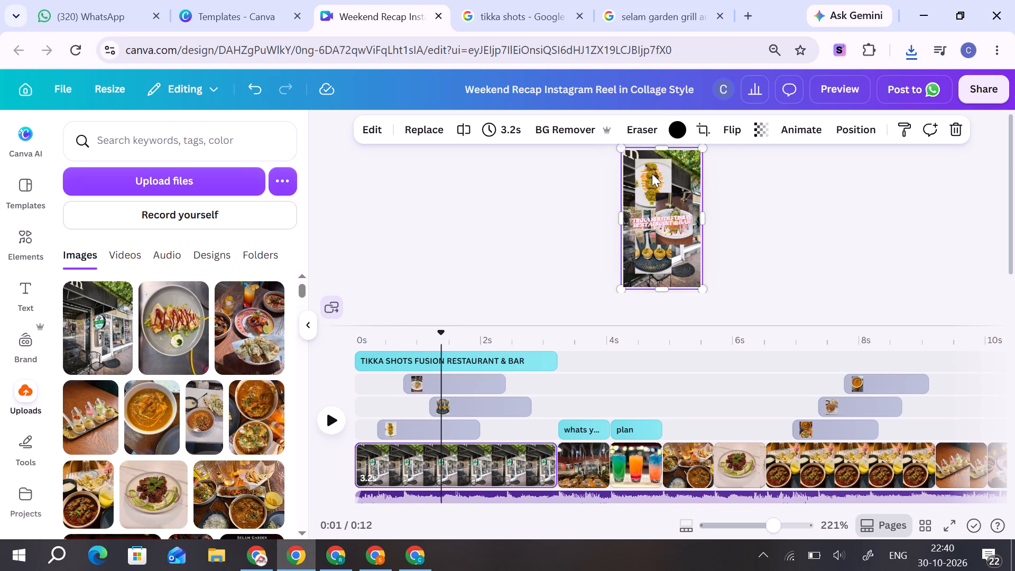
{"action": "left_click", "coordinate": [654, 173]}
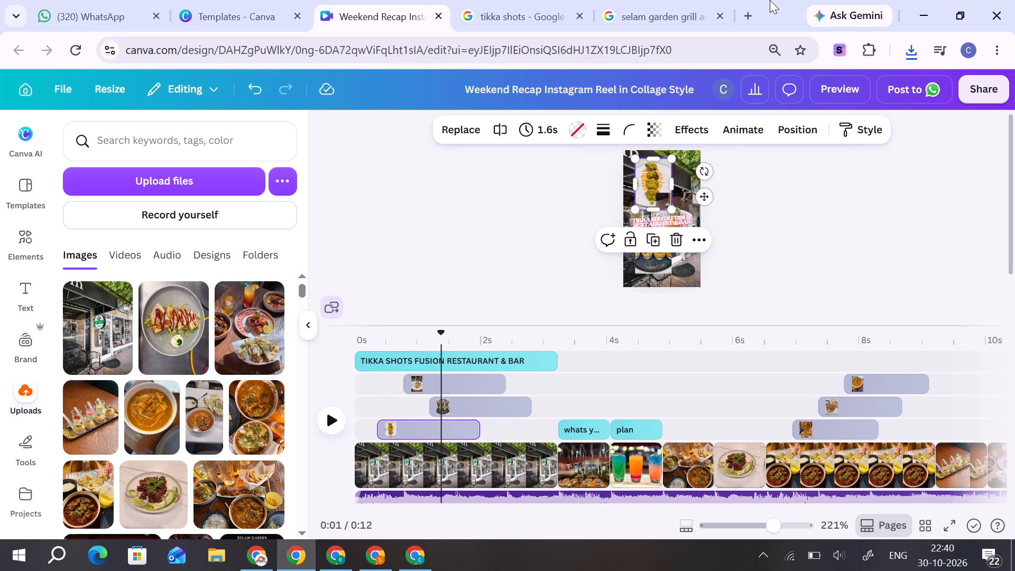
{"action": "scroll", "coordinate": [256, 415], "scroll_direction": "down", "scroll_amount": 2}
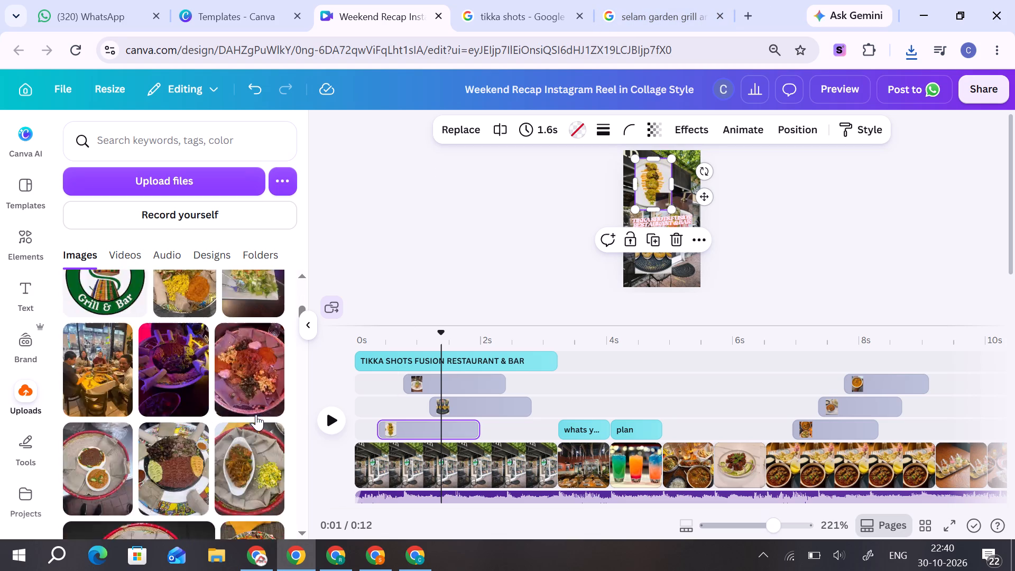
{"action": "scroll", "coordinate": [256, 415], "scroll_direction": "up", "scroll_amount": 1}
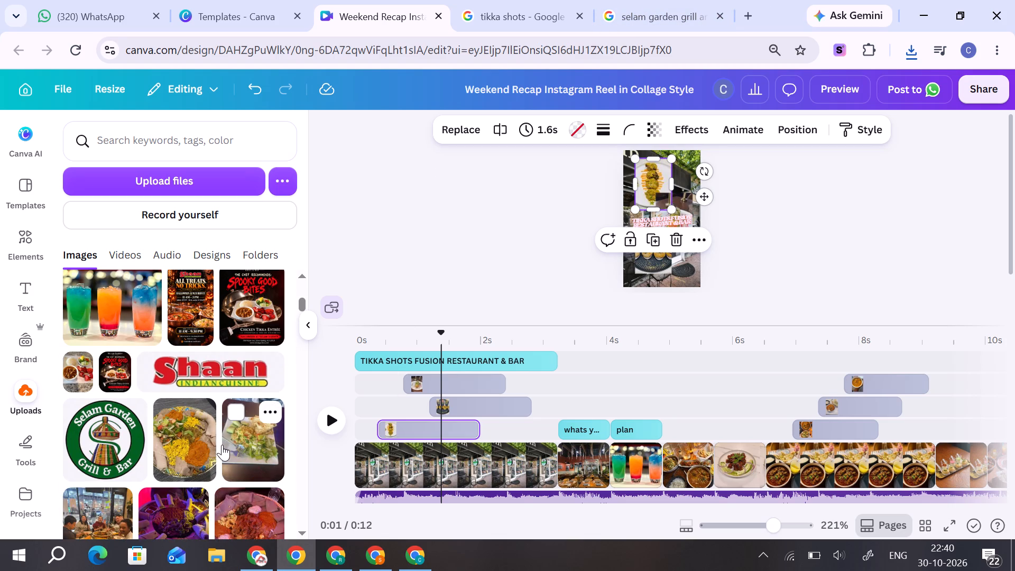
{"action": "left_click_drag", "start_coordinate": [187, 458], "coordinate": [355, 364]}
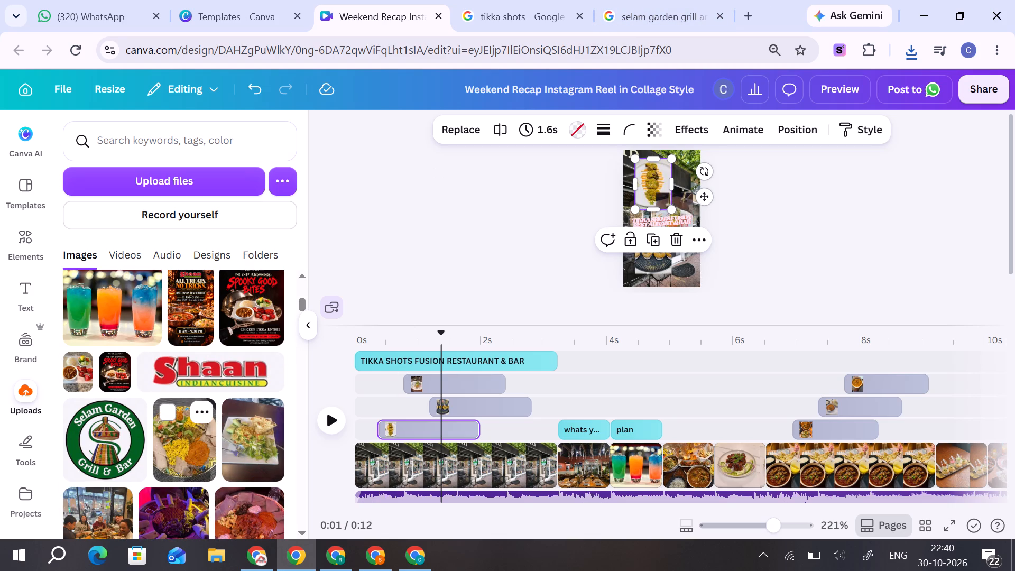
{"action": "left_click_drag", "start_coordinate": [355, 364], "coordinate": [638, 190]}
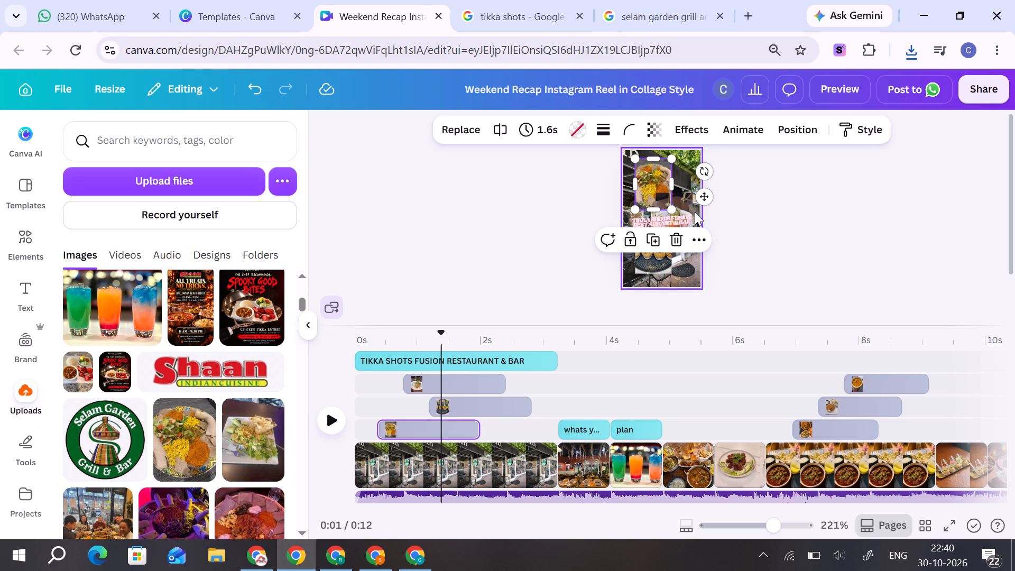
Replace the middle overlay photo in the opening scene with the uploaded salad plate photo.
{"action": "left_click", "coordinate": [684, 203]}
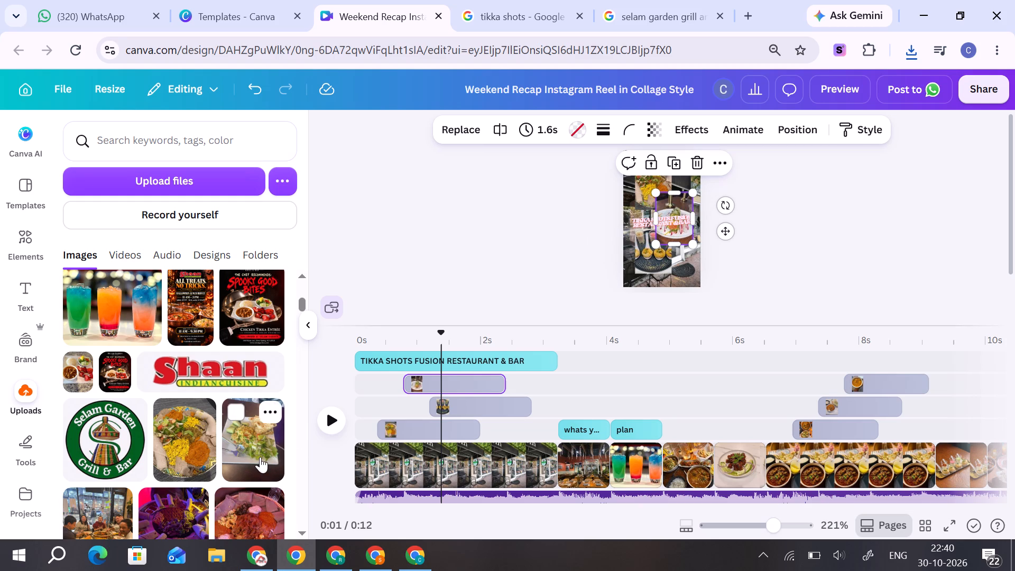
{"action": "left_click_drag", "start_coordinate": [260, 457], "coordinate": [654, 219]}
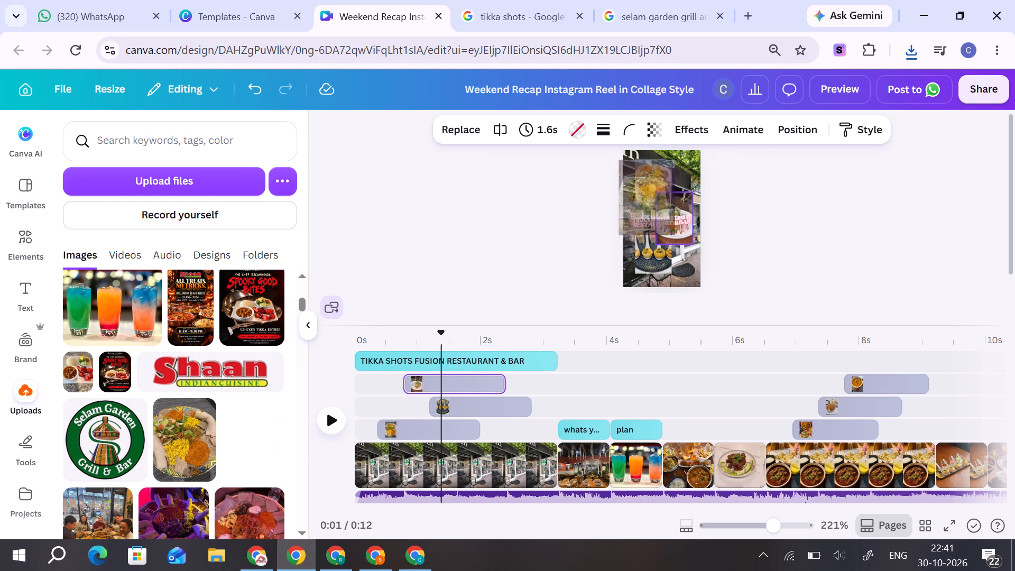
{"action": "left_click_drag", "start_coordinate": [654, 219], "coordinate": [683, 206]}
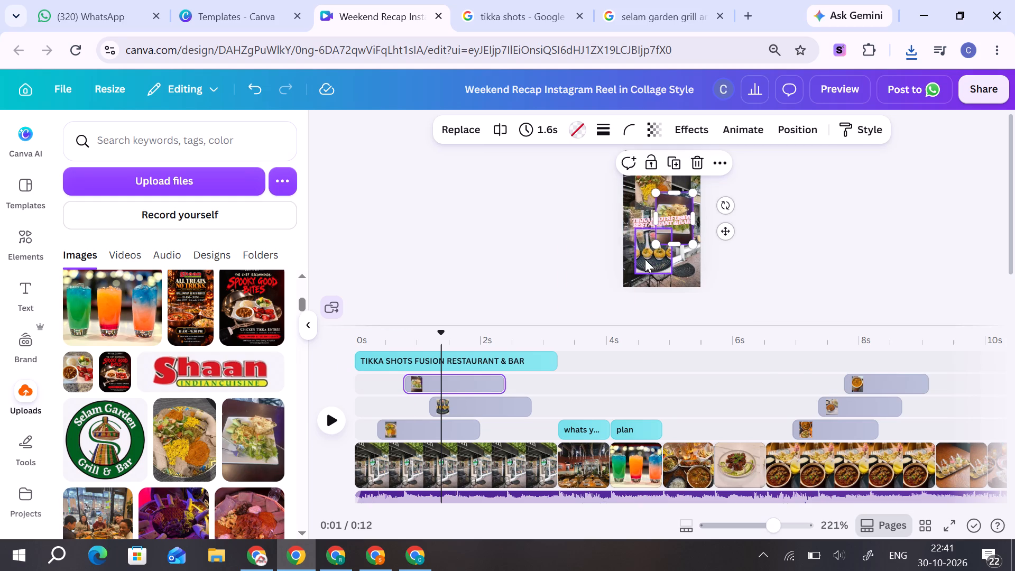
Replace the lower overlay photo in the opening scene with the uploaded photo of people dining at a table.
{"action": "left_click", "coordinate": [645, 259]}
{"action": "scroll", "coordinate": [153, 475], "scroll_direction": "down", "scroll_amount": 1}
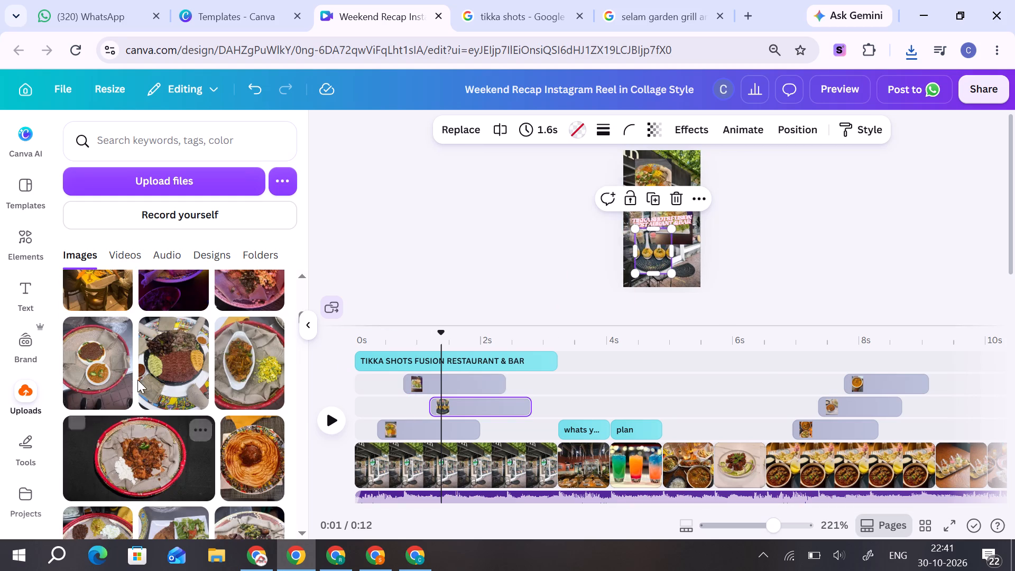
{"action": "left_click_drag", "start_coordinate": [98, 295], "coordinate": [244, 274]}
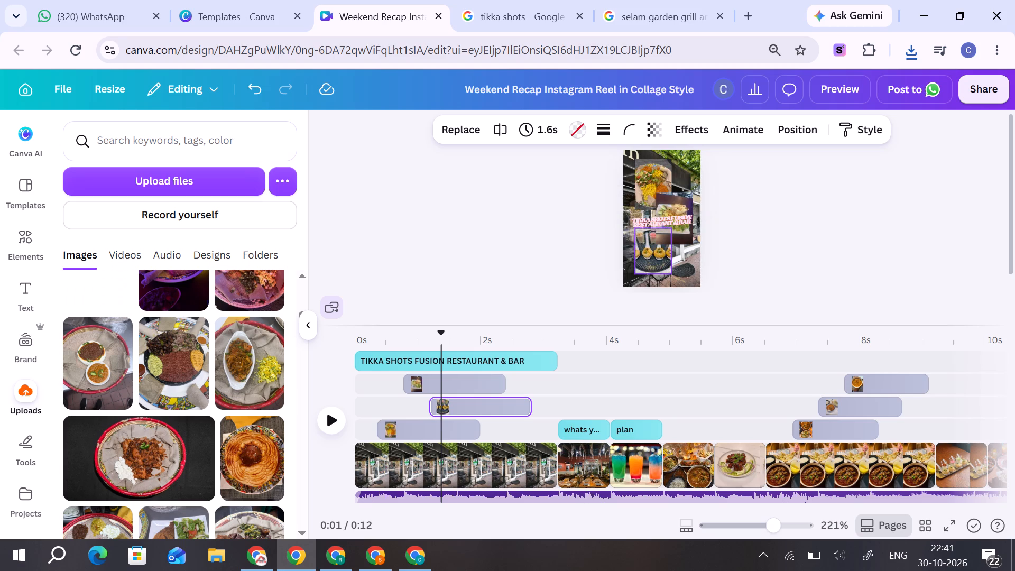
{"action": "left_click_drag", "start_coordinate": [244, 274], "coordinate": [638, 257]}
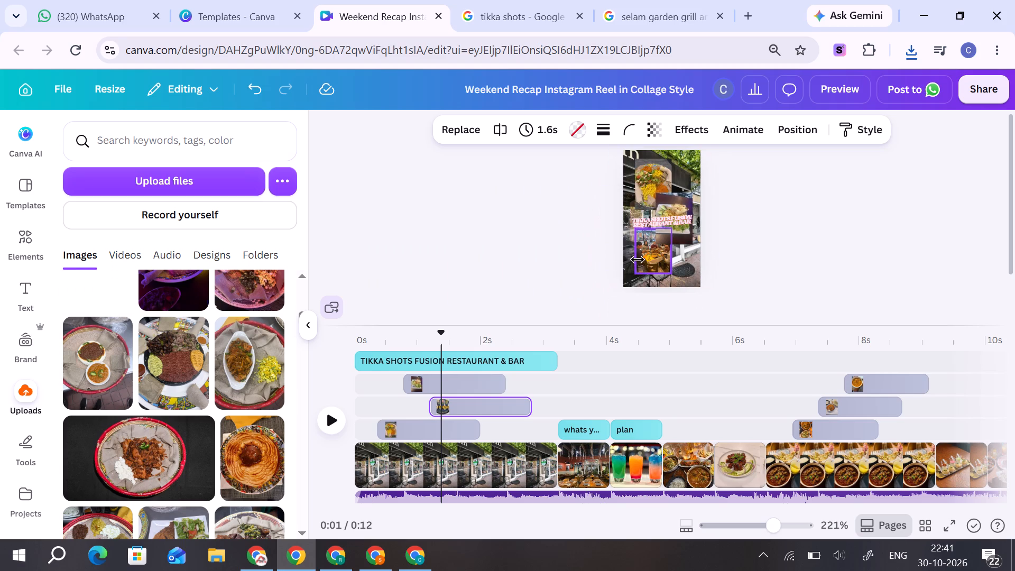
{"action": "left_click", "coordinate": [864, 231]}
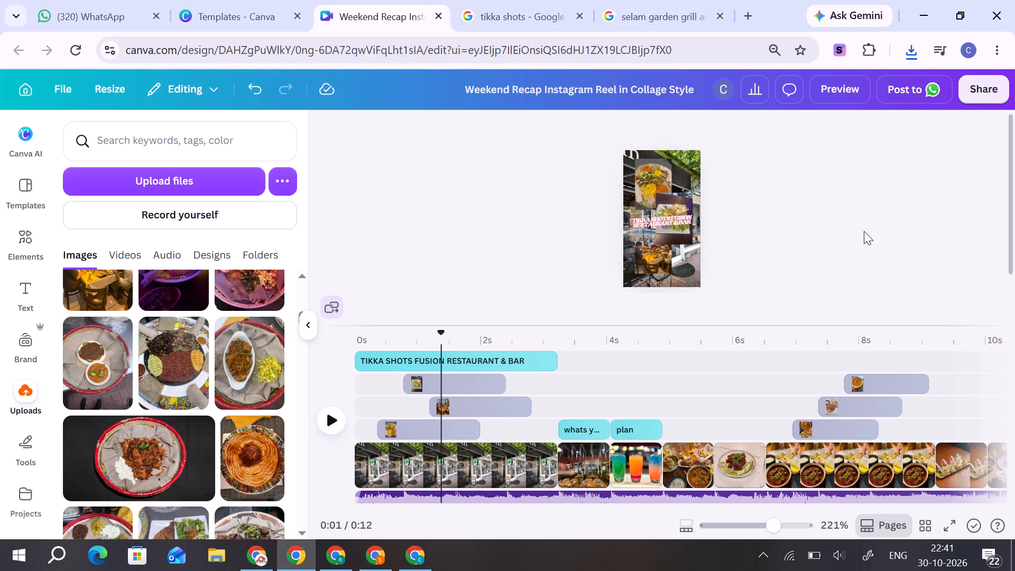
Copy the heading "Selam Garden Grill and Bar" from its Google results and replace the opening scene's Tikka Shots title text with it in Canva.
{"action": "left_click", "coordinate": [775, 529]}
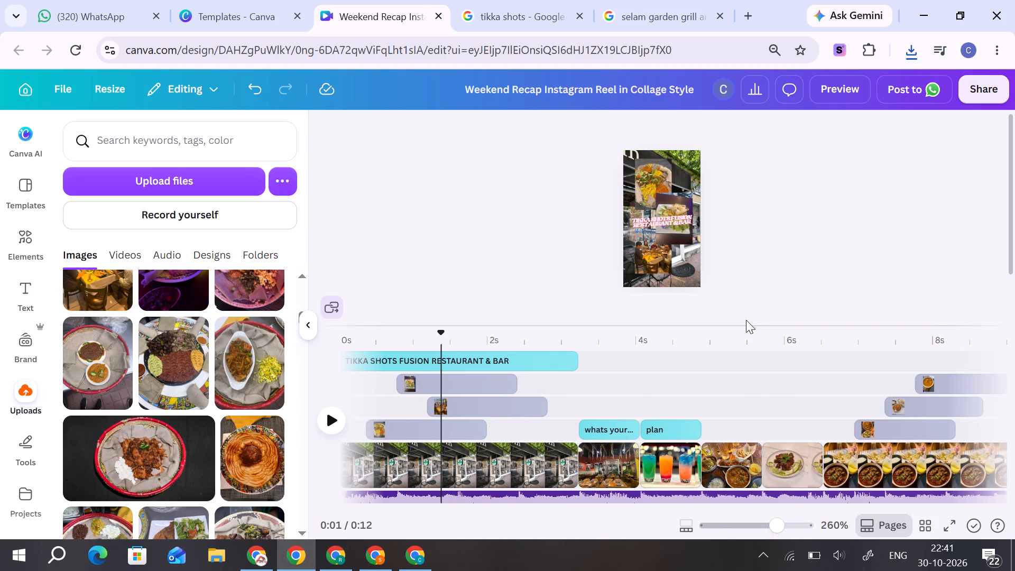
{"action": "left_click", "coordinate": [511, 362]}
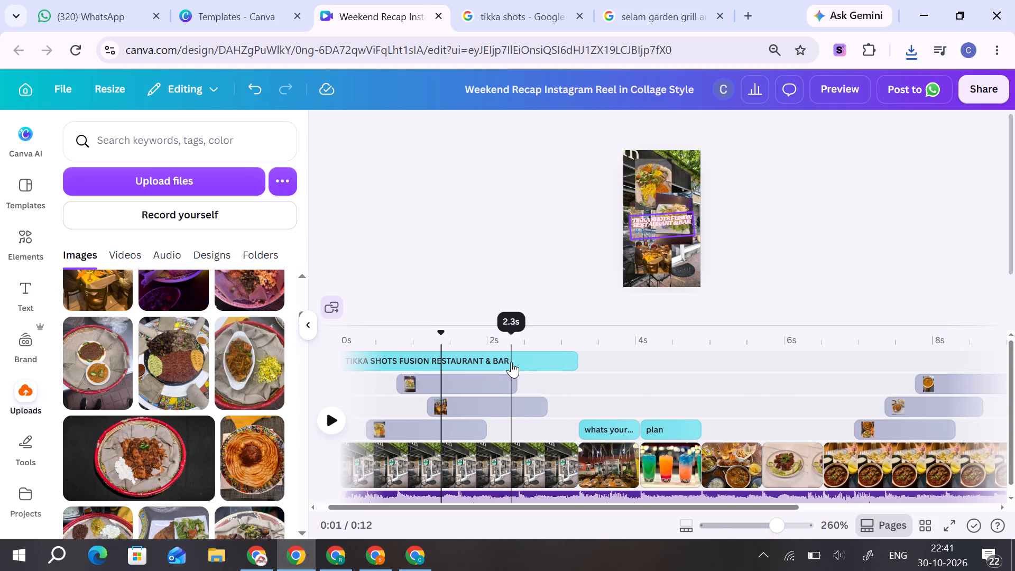
{"action": "left_click", "coordinate": [647, 0]}
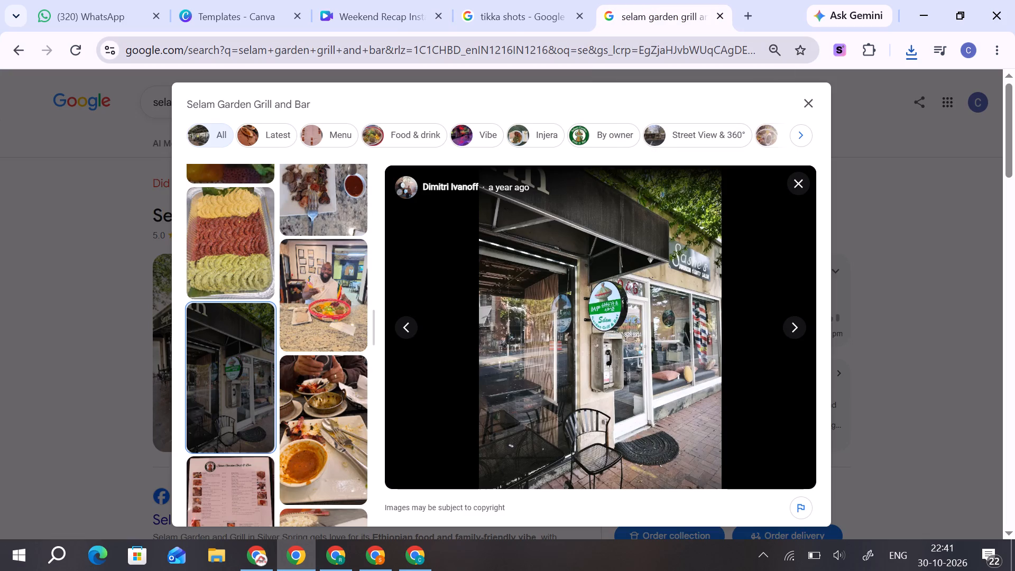
{"action": "left_click", "coordinate": [816, 96]}
{"action": "triple_click", "coordinate": [303, 214]}
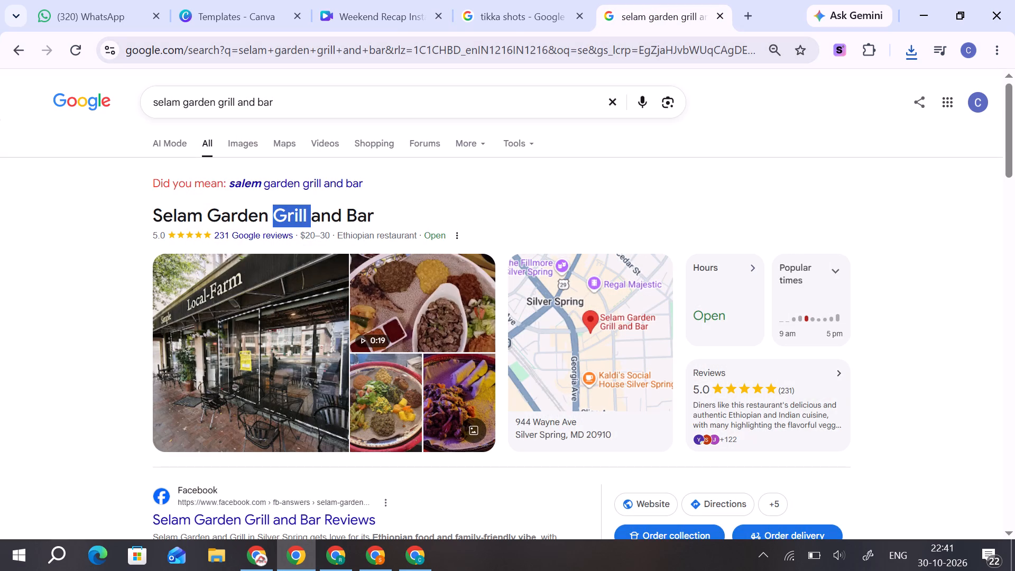
{"action": "key", "text": "ctrl+c"}
{"action": "key", "text": "ctrl+c"}
{"action": "key", "text": "ctrl+c"}
{"action": "key", "text": "ctrl+c"}
{"action": "key", "text": "ctrl+c"}
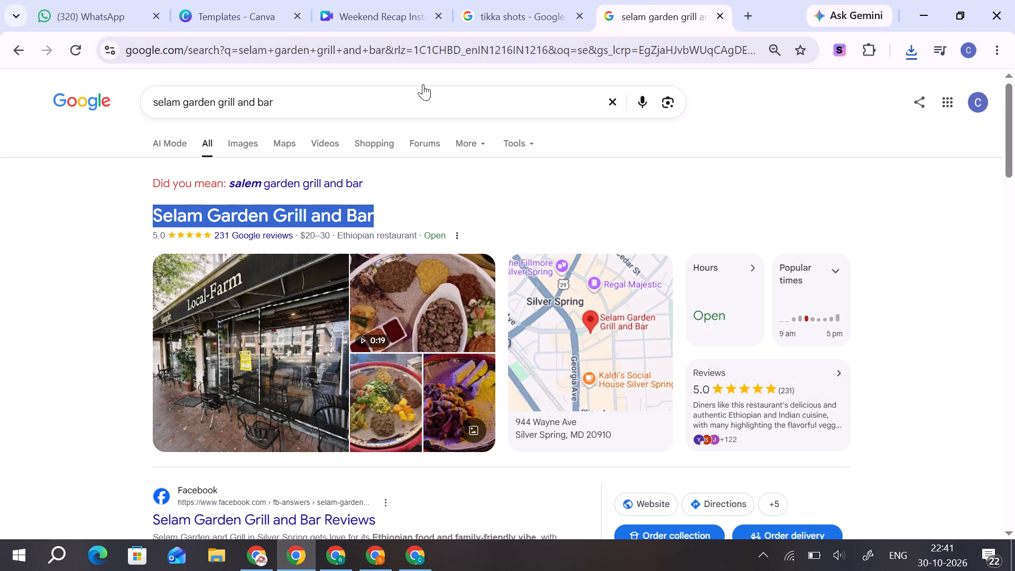
{"action": "key", "text": "ctrl+c"}
{"action": "left_click", "coordinate": [384, 0]}
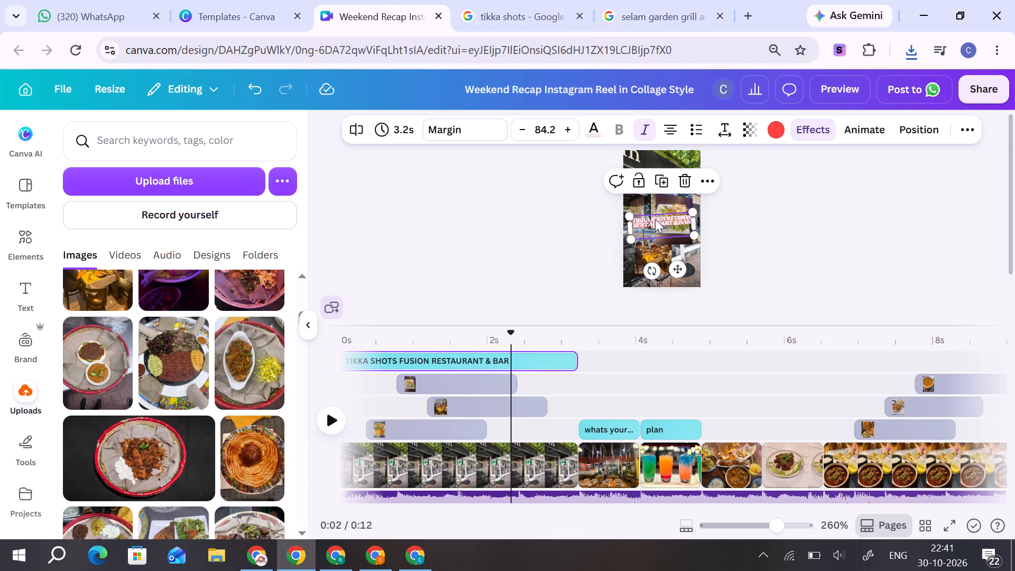
{"action": "double_click", "coordinate": [655, 219]}
{"action": "double_click", "coordinate": [655, 219]}
{"action": "double_click", "coordinate": [655, 219]}
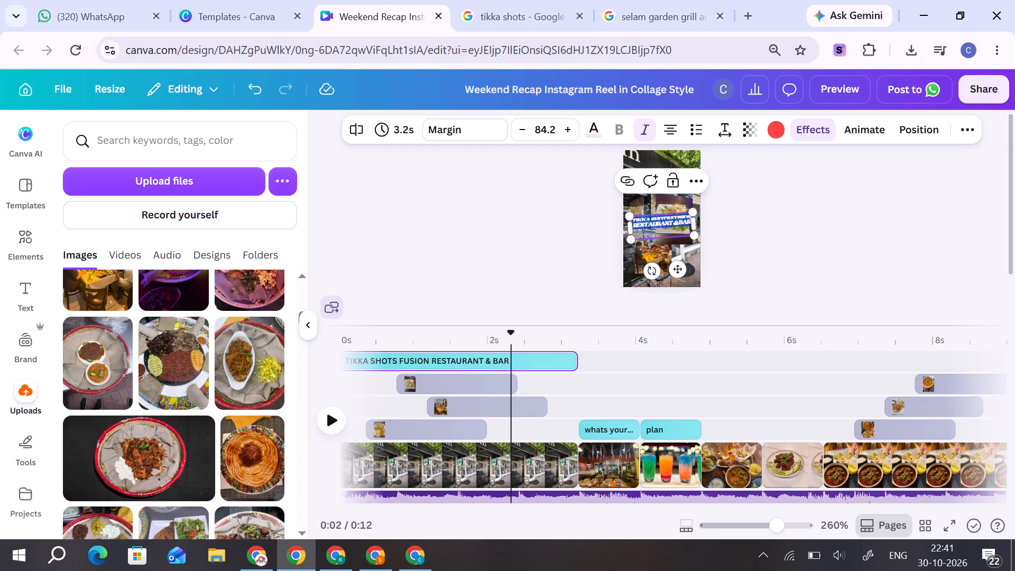
{"action": "key", "text": "ctrl+v"}
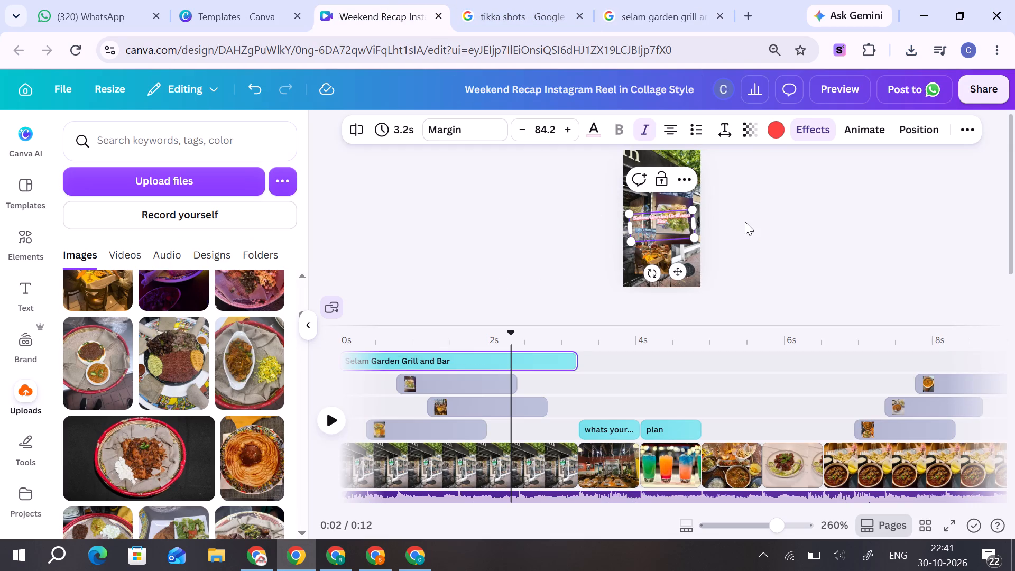
{"action": "left_click", "coordinate": [745, 222]}
Enlarge the preview area and narrow the opening title's text box so it wraps as "Selam Garden Grill / and Bar".
{"action": "left_click_drag", "start_coordinate": [714, 325], "coordinate": [717, 352]}
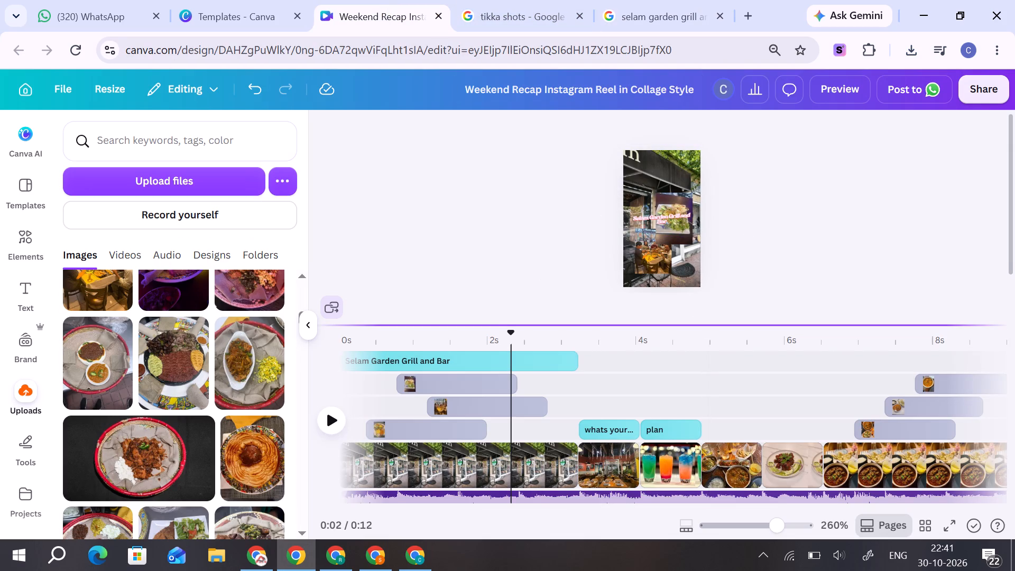
{"action": "left_click_drag", "start_coordinate": [717, 352], "coordinate": [737, 418]}
{"action": "scroll", "coordinate": [772, 298], "scroll_direction": "up", "scroll_amount": 4, "text": "ctrl"}
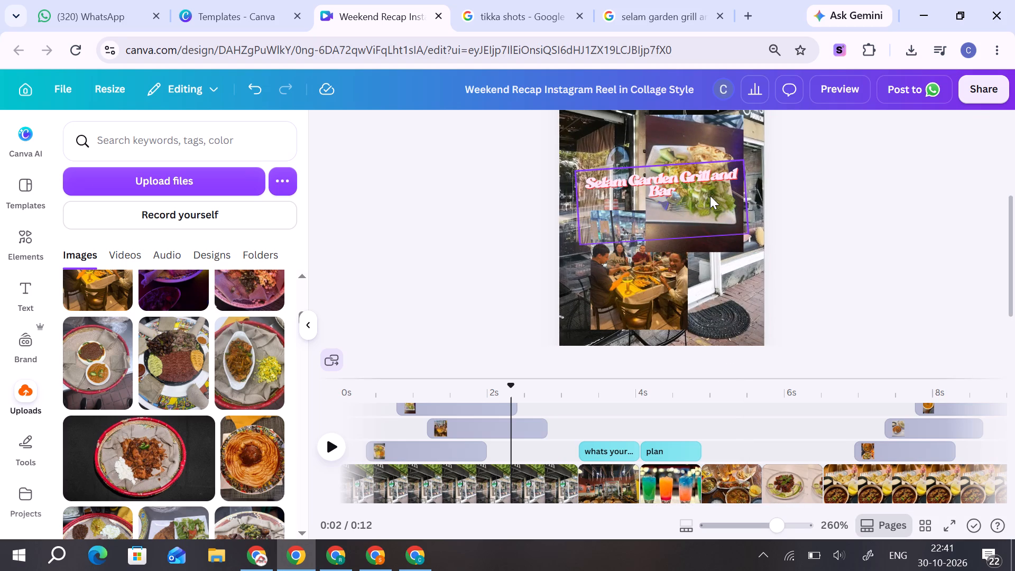
{"action": "left_click", "coordinate": [709, 195]}
{"action": "left_click_drag", "start_coordinate": [749, 198], "coordinate": [734, 197]}
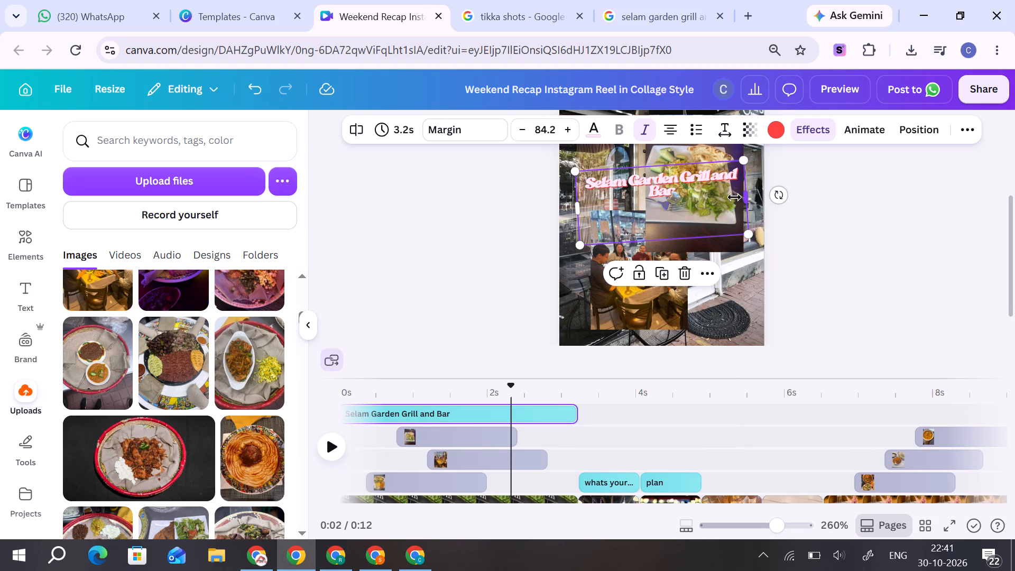
{"action": "left_click_drag", "start_coordinate": [734, 197], "coordinate": [726, 197]}
{"action": "left_click", "coordinate": [815, 198]}
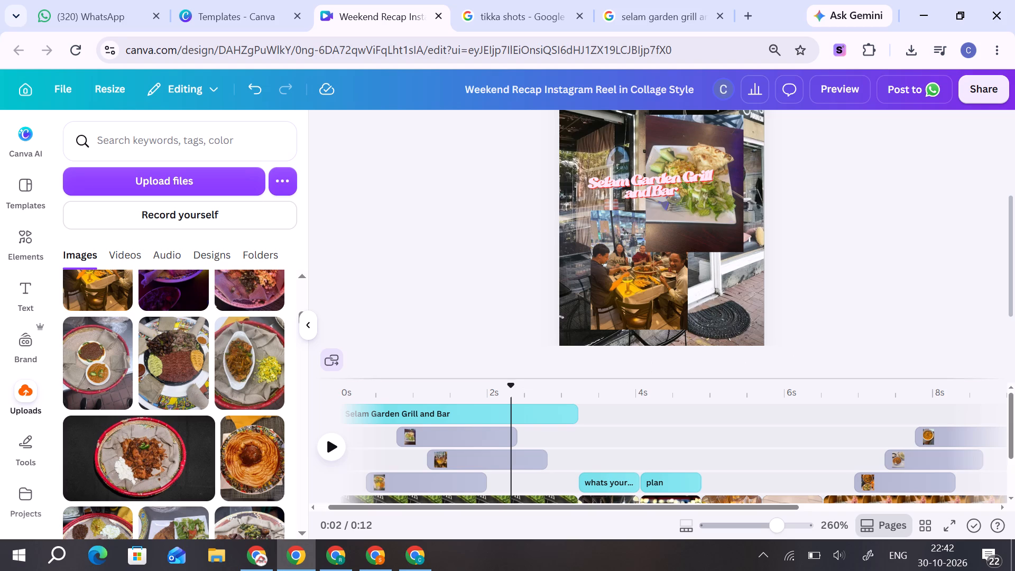
Replace the background of the "whats your weekend" scene with the uploaded photo of two bowls on an injera platter.
{"action": "left_click_drag", "start_coordinate": [510, 393], "coordinate": [613, 398]}
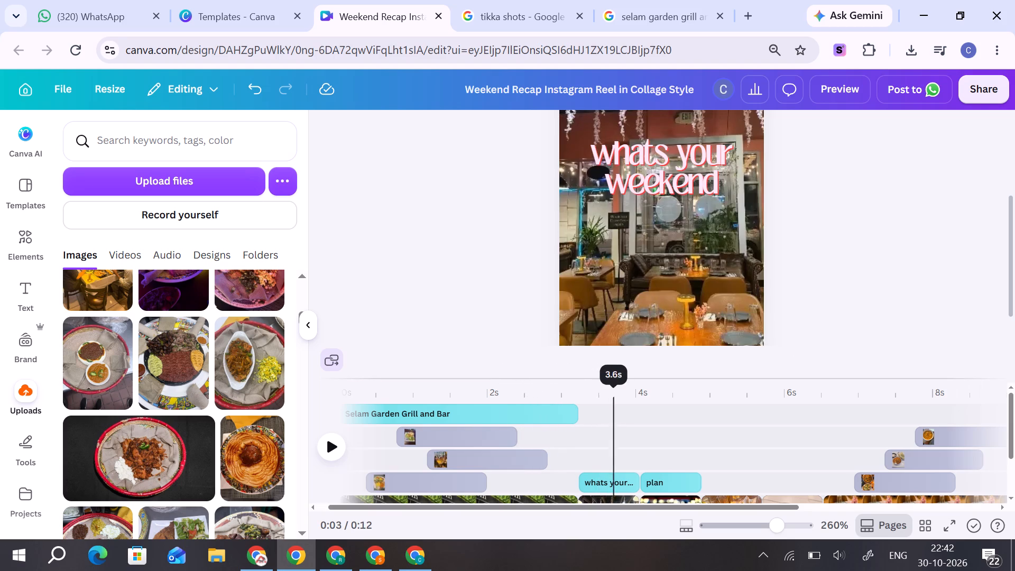
{"action": "left_click_drag", "start_coordinate": [613, 398], "coordinate": [605, 417]}
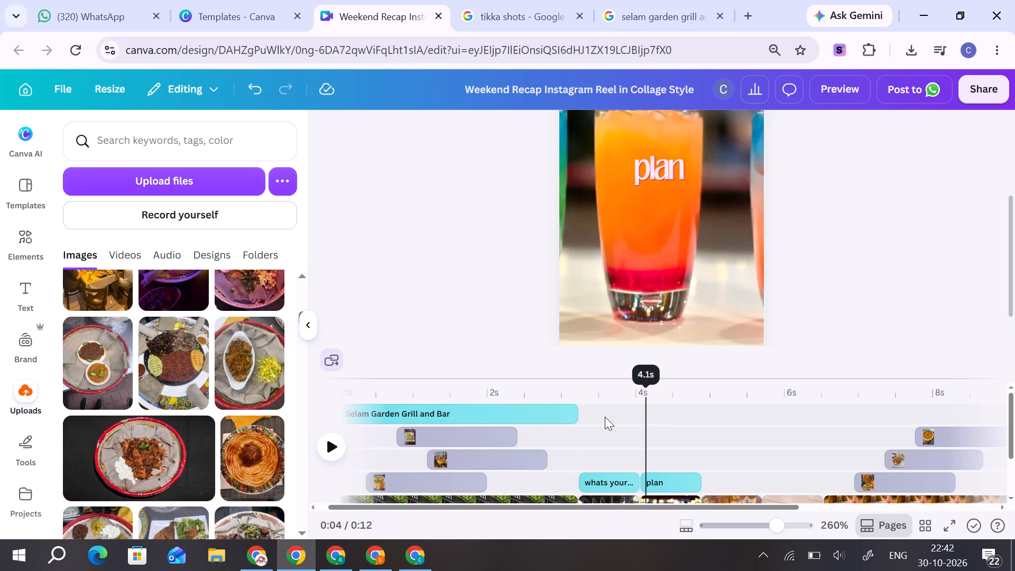
{"action": "left_click_drag", "start_coordinate": [605, 417], "coordinate": [601, 418]}
{"action": "left_click", "coordinate": [674, 154]}
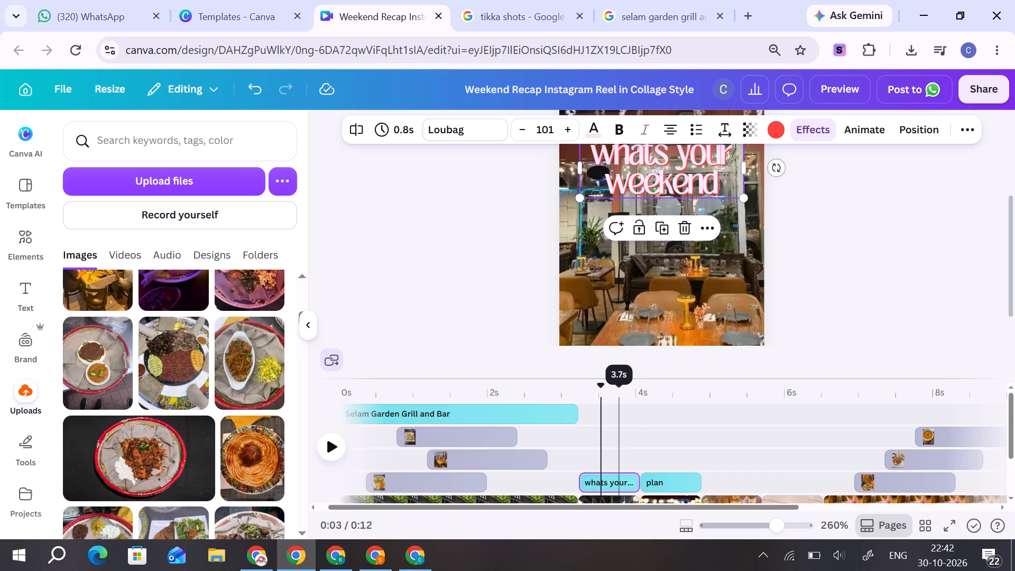
{"action": "left_click", "coordinate": [683, 320]}
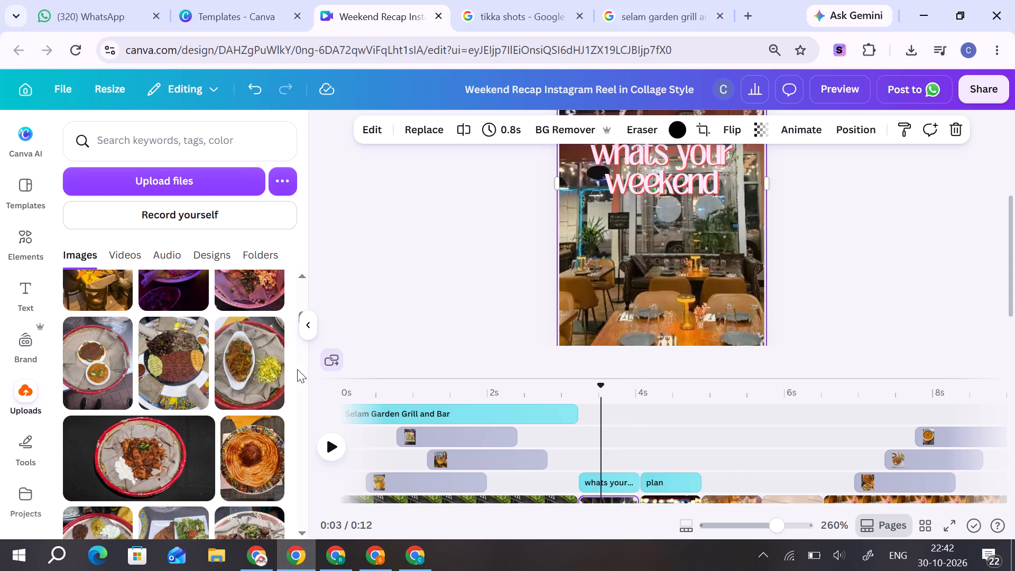
{"action": "left_click_drag", "start_coordinate": [96, 372], "coordinate": [591, 260]}
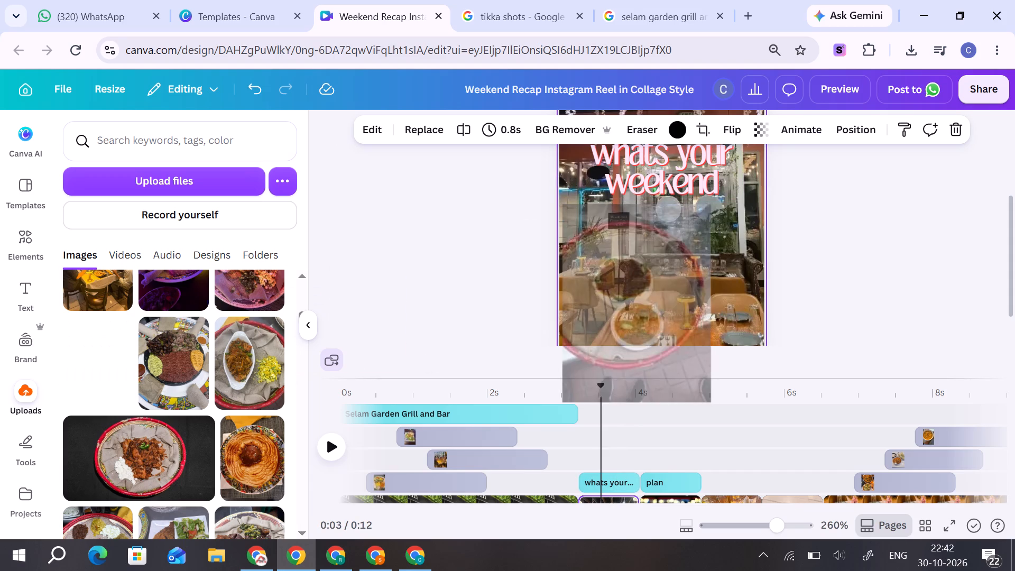
{"action": "left_click_drag", "start_coordinate": [591, 260], "coordinate": [568, 257]}
Replace the drinks background of the "plan" scene with the uploaded photo of the round black platter with red, green and yellow portions.
{"action": "left_click_drag", "start_coordinate": [604, 392], "coordinate": [623, 395]}
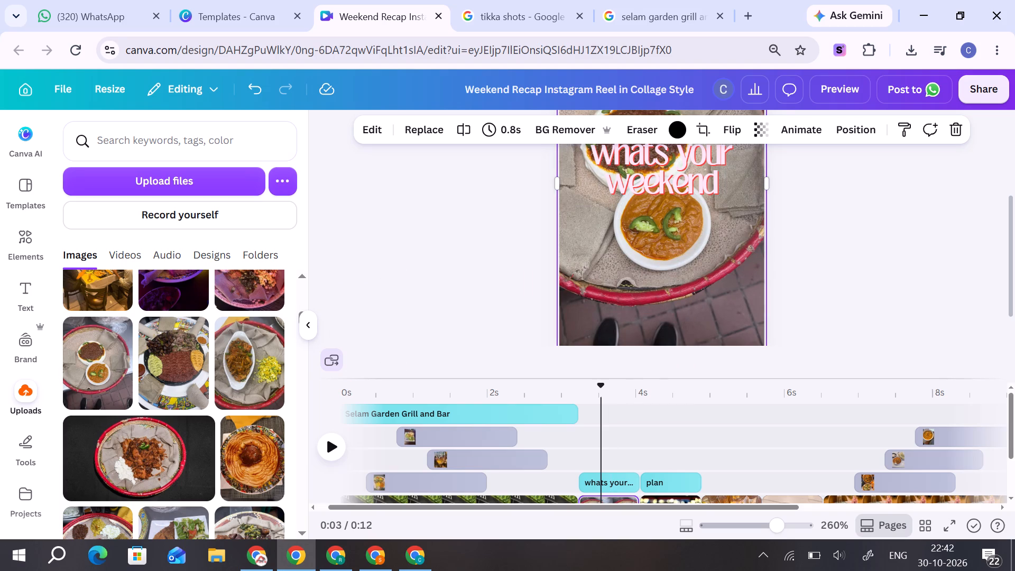
{"action": "left_click_drag", "start_coordinate": [623, 395], "coordinate": [655, 399]}
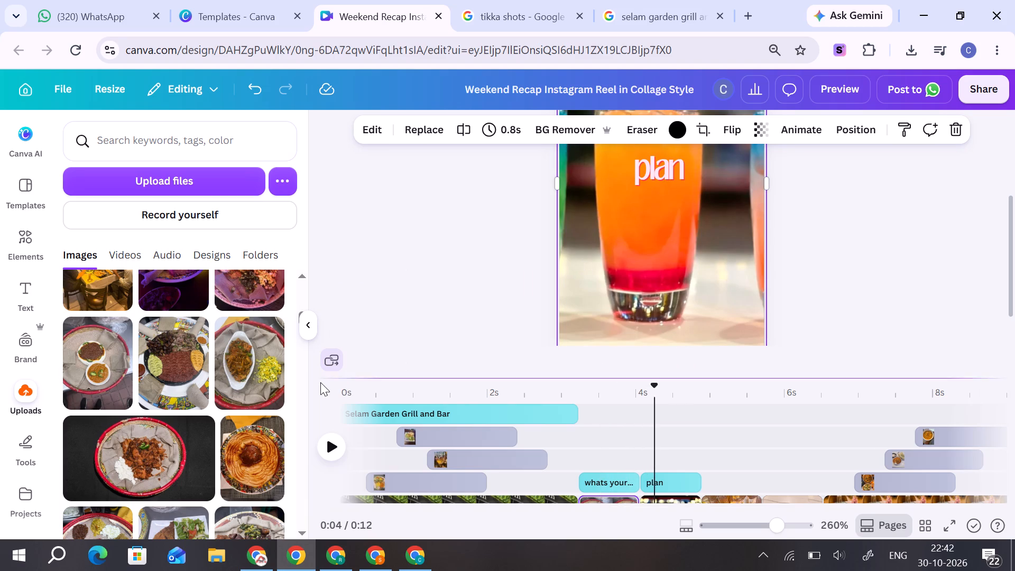
{"action": "left_click_drag", "start_coordinate": [188, 384], "coordinate": [569, 273]}
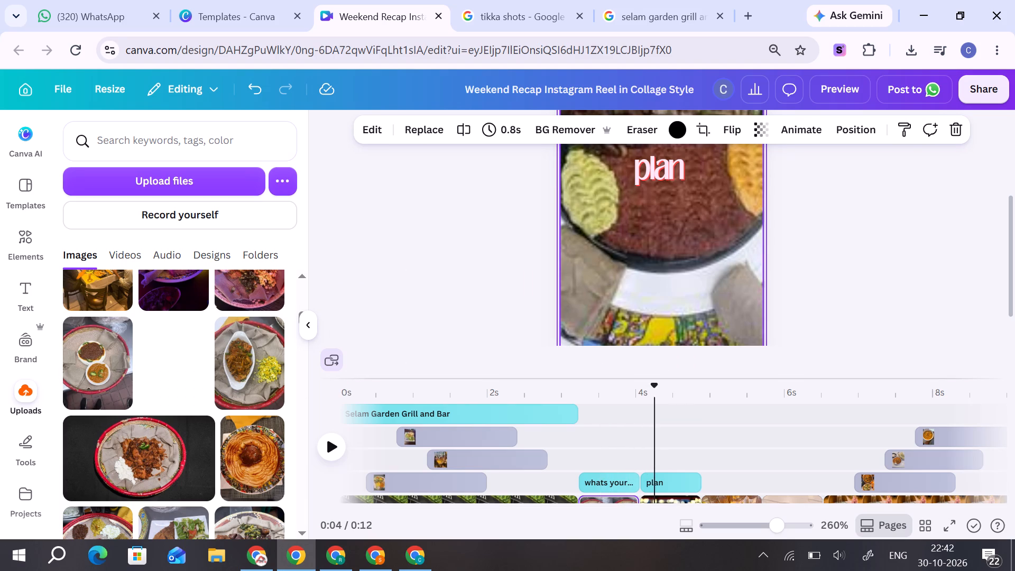
{"action": "left_click_drag", "start_coordinate": [569, 273], "coordinate": [570, 273]}
Replace the curry photo at about 5 s with the uploaded photo of stew and white cheese on injera against a black background.
{"action": "left_click_drag", "start_coordinate": [651, 397], "coordinate": [628, 393]}
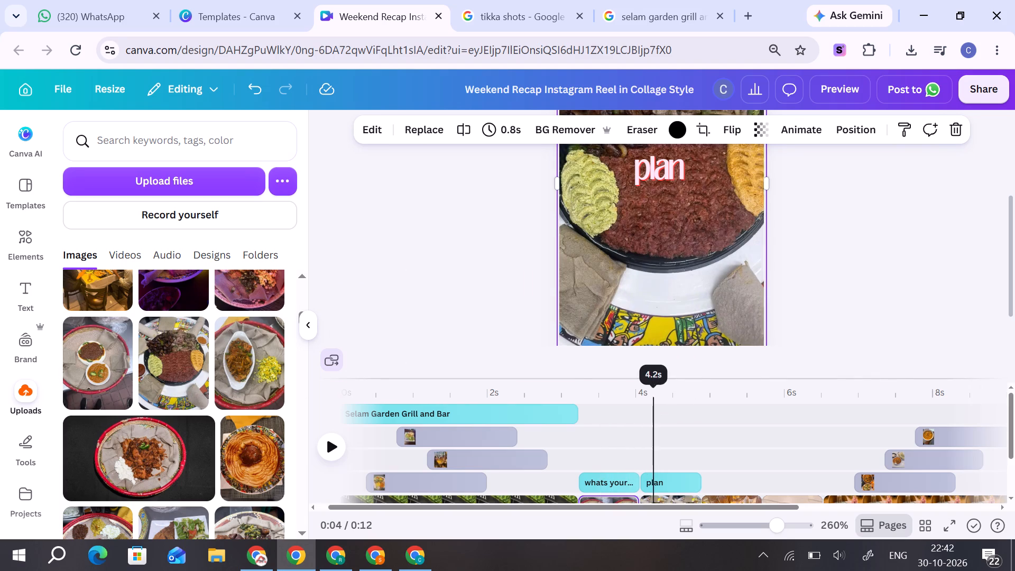
{"action": "left_click_drag", "start_coordinate": [628, 393], "coordinate": [707, 399]}
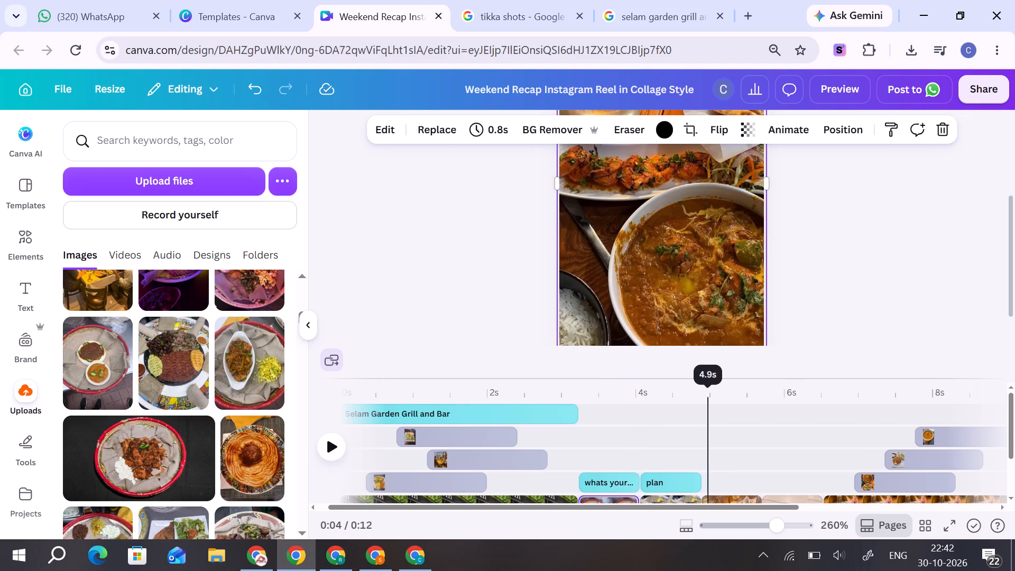
{"action": "left_click_drag", "start_coordinate": [707, 399], "coordinate": [713, 399]}
{"action": "left_click", "coordinate": [665, 277]}
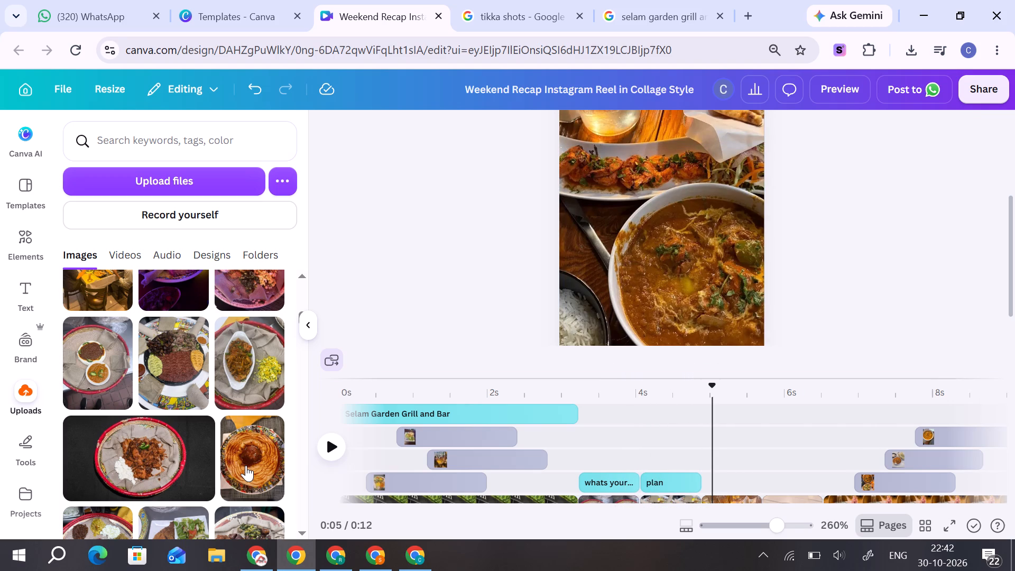
{"action": "left_click_drag", "start_coordinate": [187, 472], "coordinate": [579, 263]}
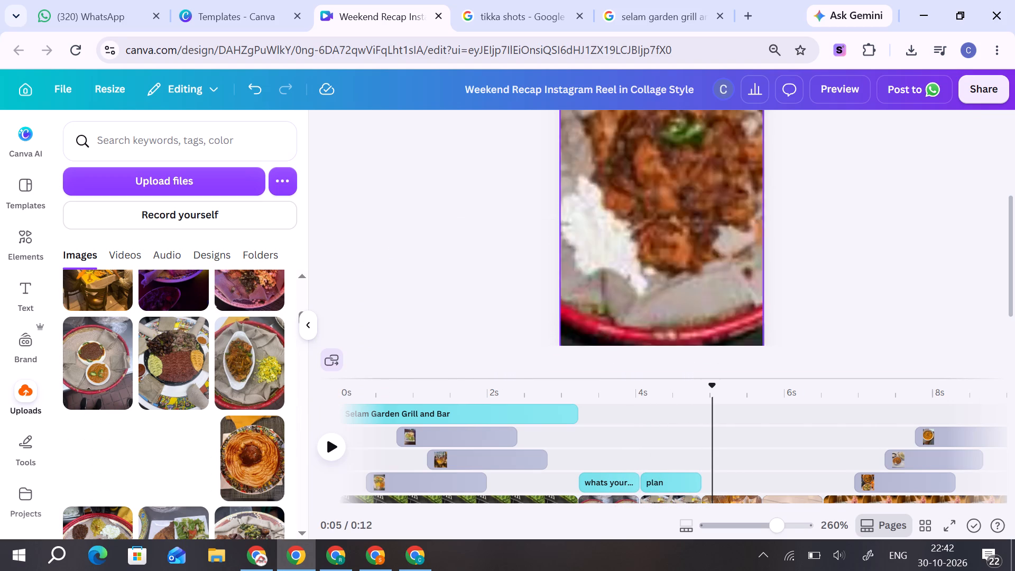
{"action": "left_click_drag", "start_coordinate": [579, 263], "coordinate": [575, 261]}
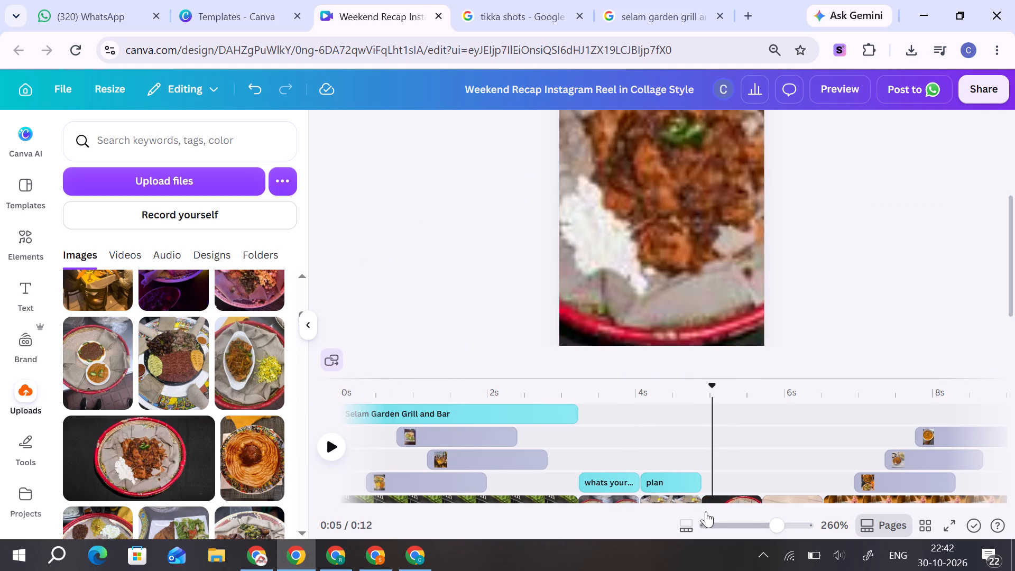
Replace the garnished meat plate photo at about 6 s with the uploaded rectangular platter of vegetables, salad and lentils.
{"action": "left_click_drag", "start_coordinate": [710, 506], "coordinate": [772, 508]}
{"action": "left_click", "coordinate": [698, 425]}
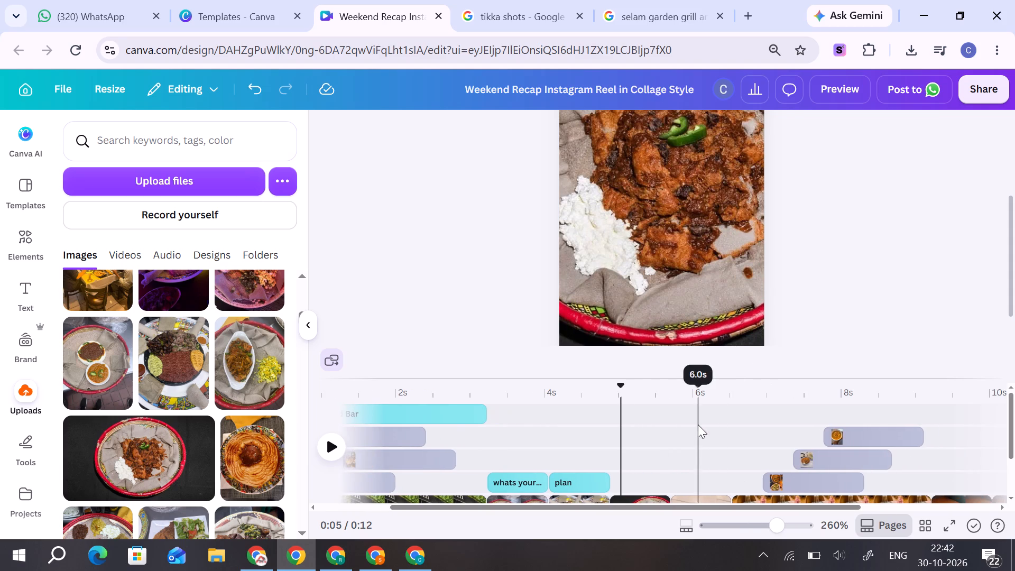
{"action": "left_click", "coordinate": [695, 494]}
{"action": "left_click", "coordinate": [696, 499]}
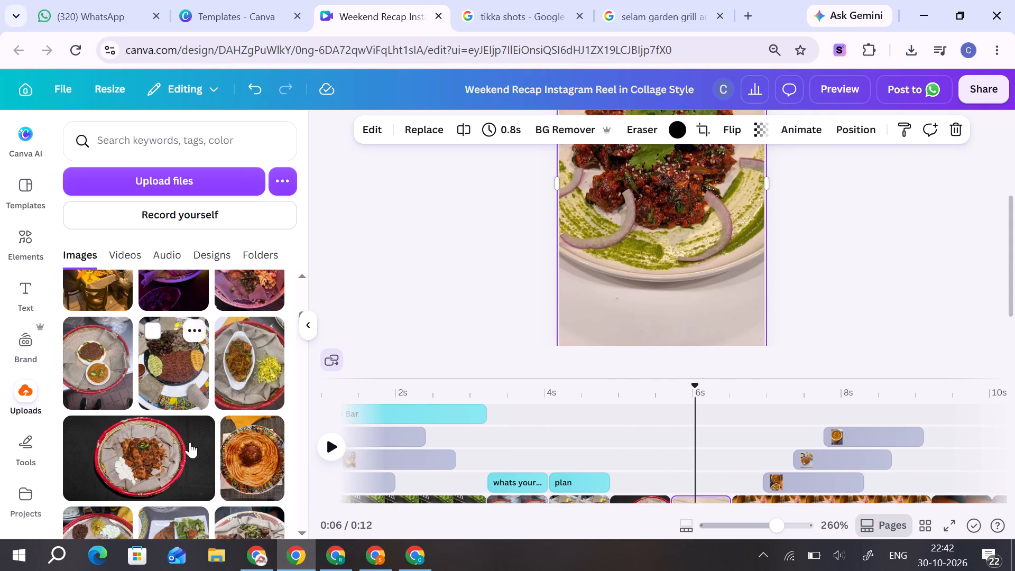
{"action": "scroll", "coordinate": [229, 344], "scroll_direction": "down", "scroll_amount": 1}
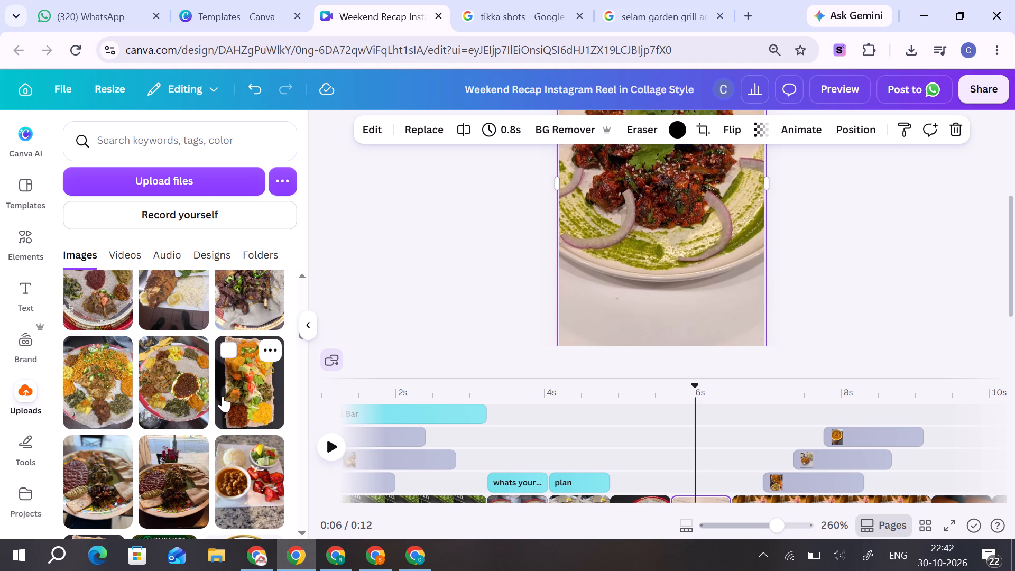
{"action": "left_click_drag", "start_coordinate": [238, 401], "coordinate": [496, 265]}
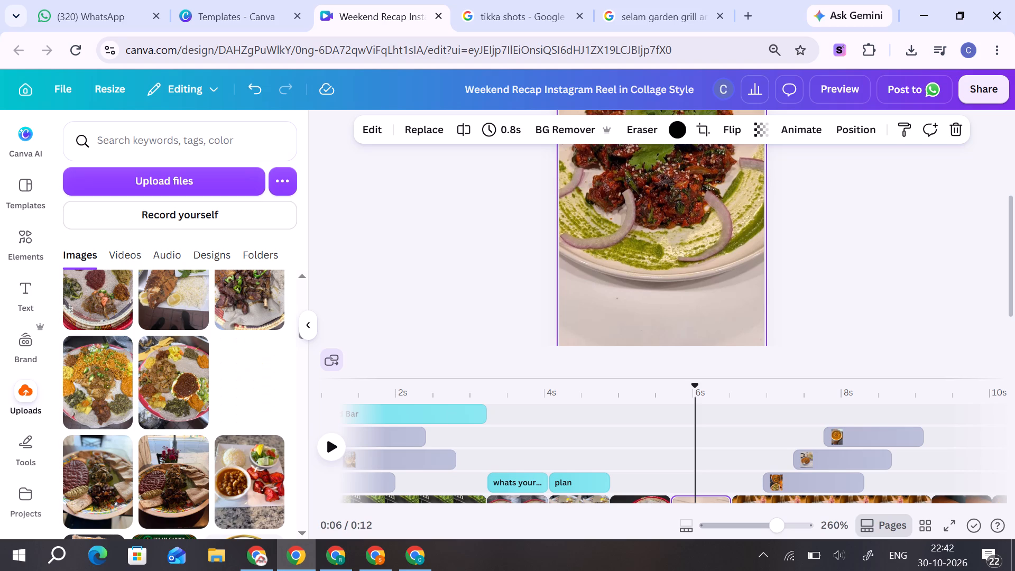
{"action": "left_click_drag", "start_coordinate": [496, 265], "coordinate": [573, 247]}
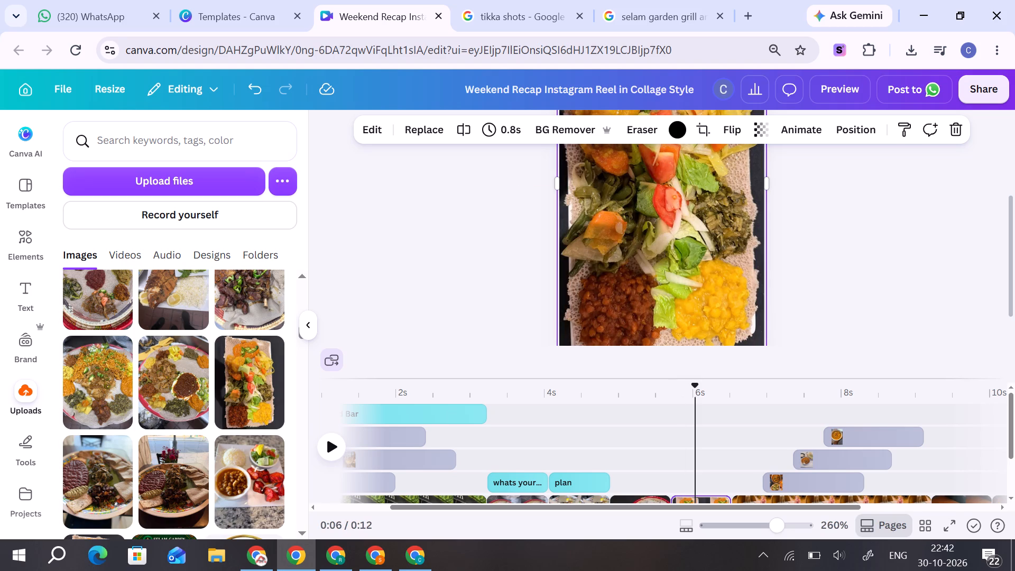
Replace the curry bowl and juice background just before 7 s with the uploaded second photo of the injera platter with dark stew.
{"action": "left_click_drag", "start_coordinate": [700, 399], "coordinate": [750, 401]}
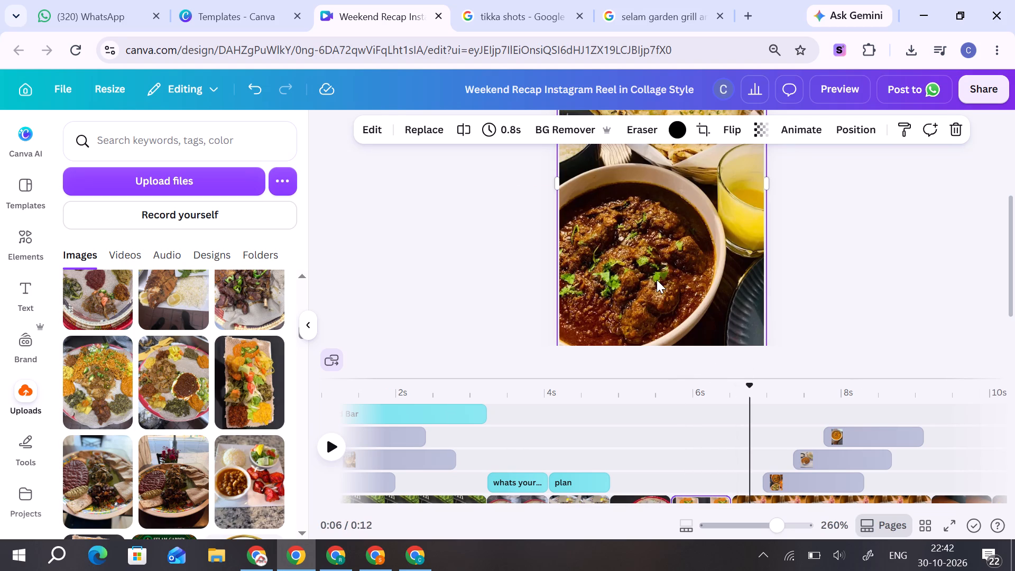
{"action": "left_click", "coordinate": [657, 280]}
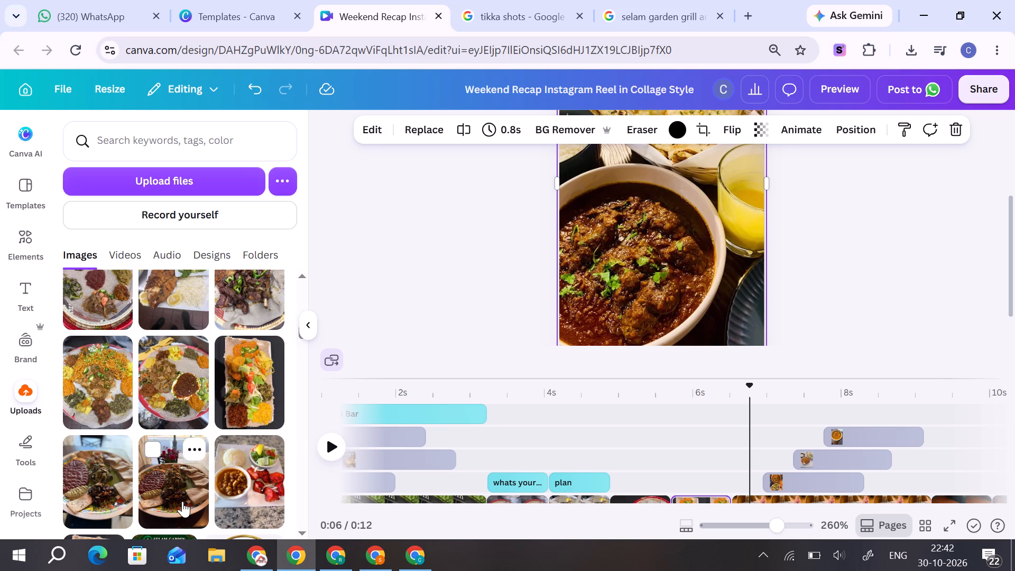
{"action": "left_click_drag", "start_coordinate": [181, 501], "coordinate": [580, 274]}
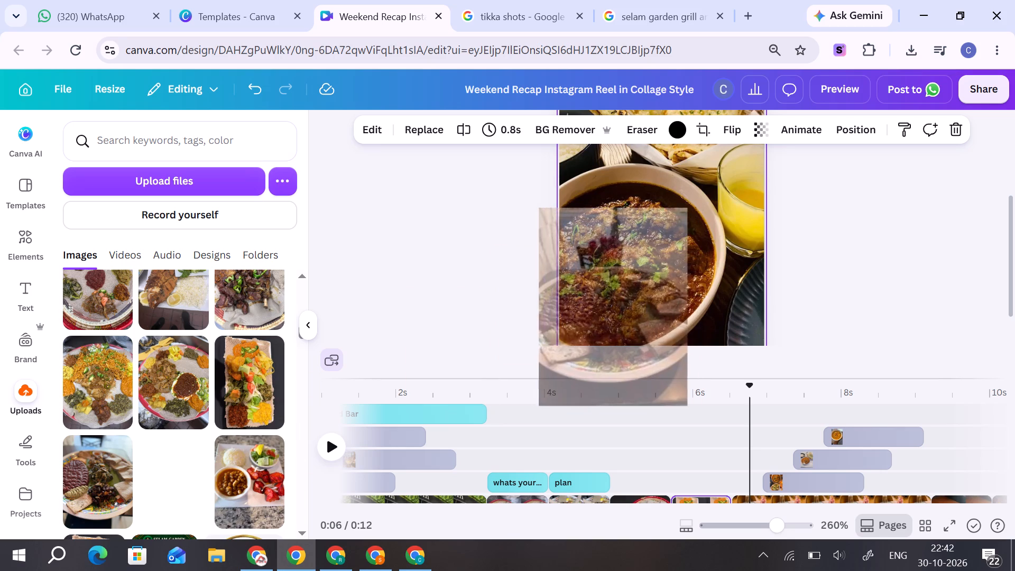
{"action": "left_click_drag", "start_coordinate": [580, 274], "coordinate": [577, 274]}
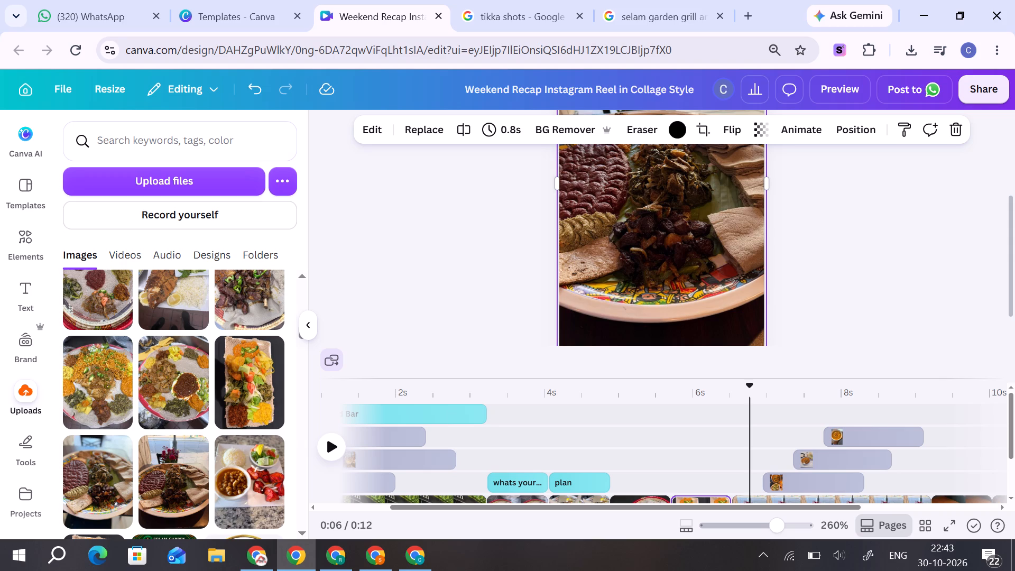
Replace the upper collage photo of two curry bowls at about 8 s with the uploaded photo of rice, chickpea stew, salad and red meat.
{"action": "left_click_drag", "start_coordinate": [755, 398], "coordinate": [834, 403]}
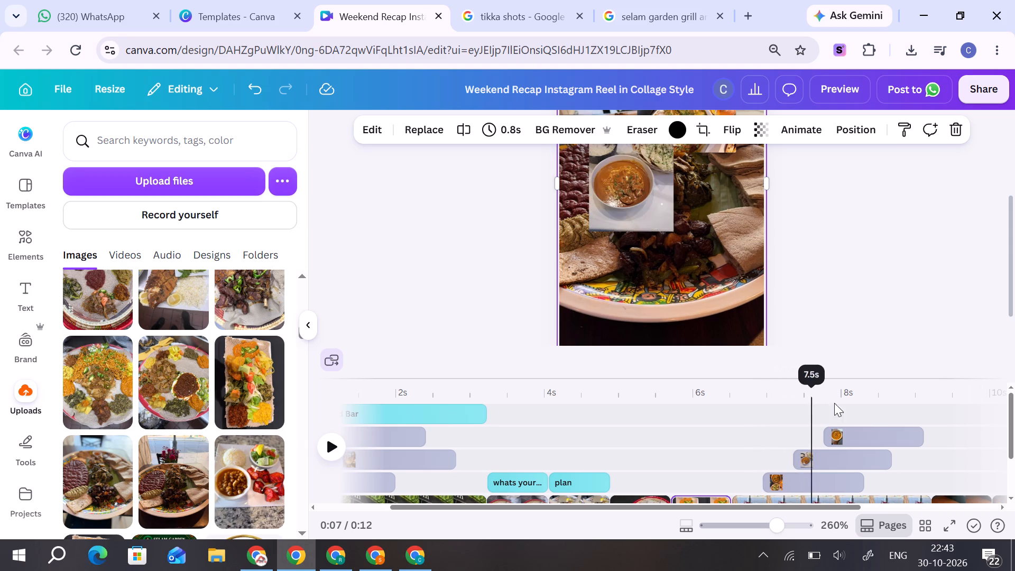
{"action": "left_click_drag", "start_coordinate": [834, 403], "coordinate": [873, 397]}
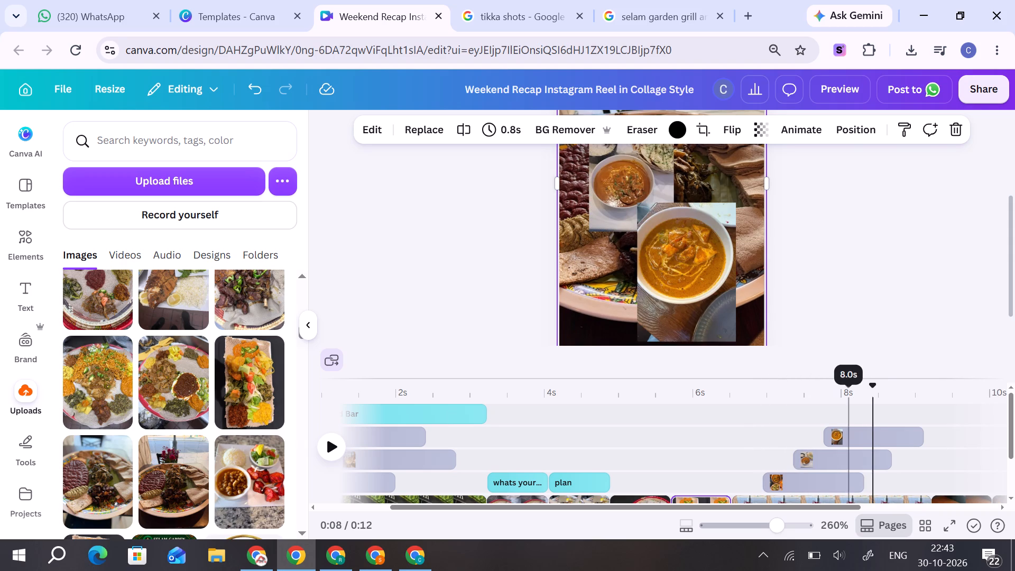
{"action": "left_click_drag", "start_coordinate": [873, 388], "coordinate": [839, 394]}
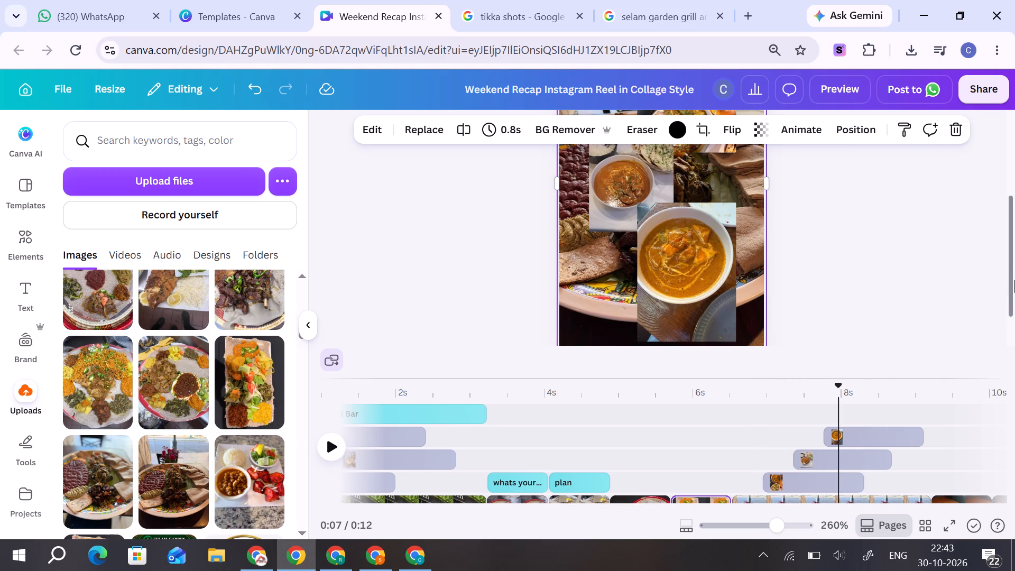
{"action": "left_click_drag", "start_coordinate": [1014, 280], "coordinate": [1008, 225]}
{"action": "left_click", "coordinate": [680, 185]}
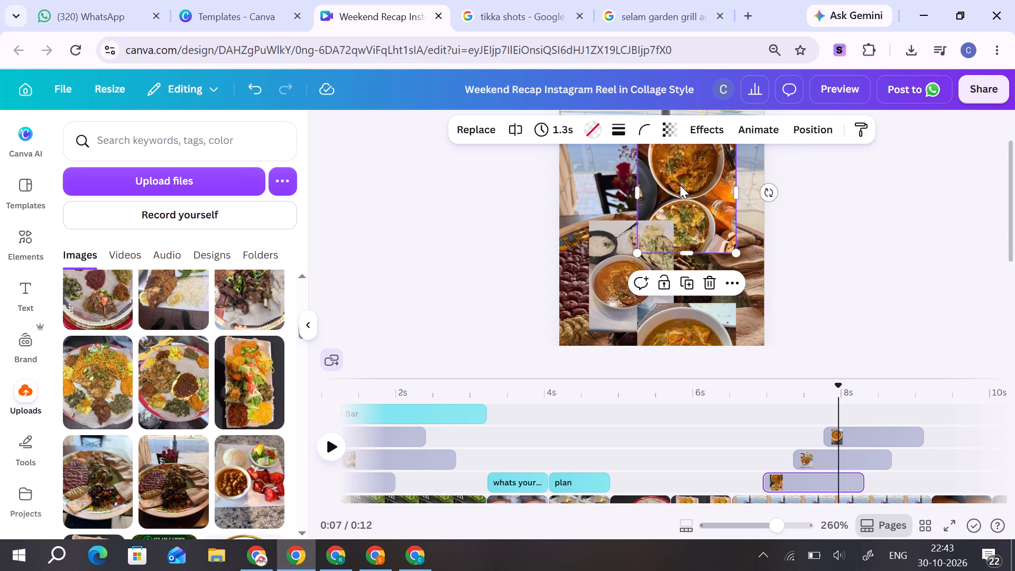
{"action": "left_click_drag", "start_coordinate": [234, 489], "coordinate": [296, 435]}
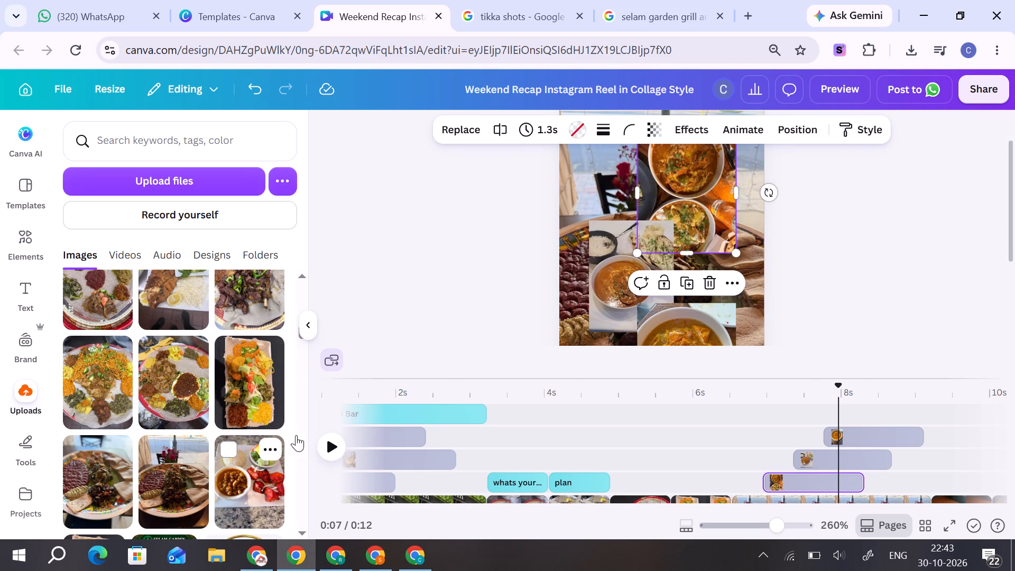
{"action": "left_click_drag", "start_coordinate": [296, 435], "coordinate": [661, 205]}
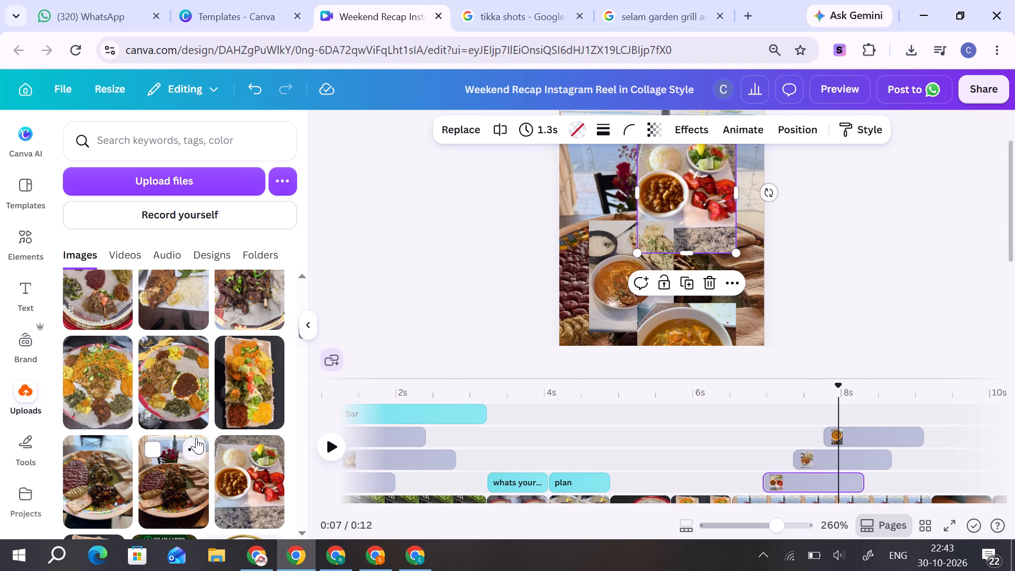
Replace the collage's middle photo of a curry bowl with rice with the uploaded photo of stew and white cheese on injera against black.
{"action": "scroll", "coordinate": [196, 438], "scroll_direction": "down", "scroll_amount": 1}
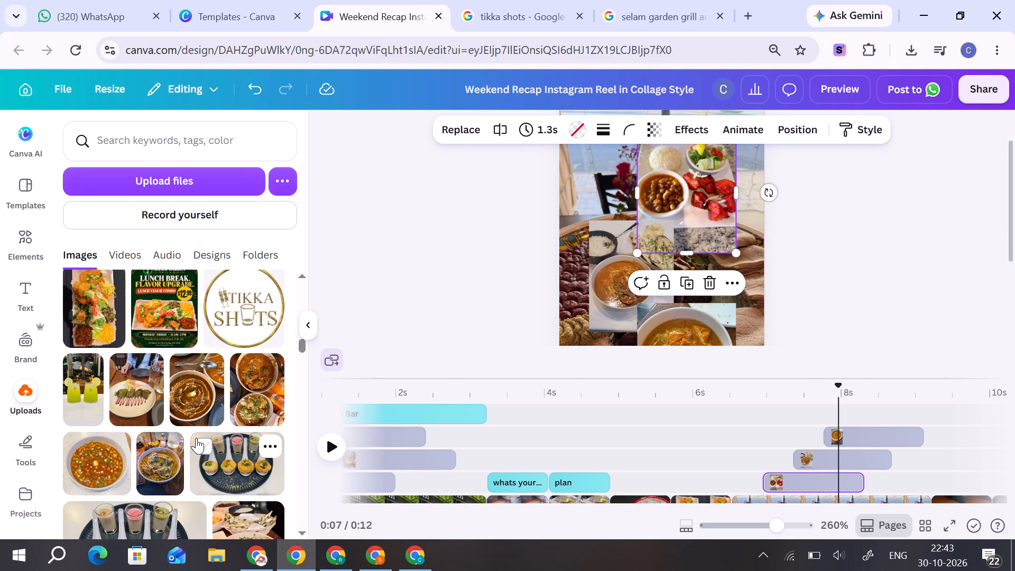
{"action": "scroll", "coordinate": [196, 438], "scroll_direction": "up", "scroll_amount": 2}
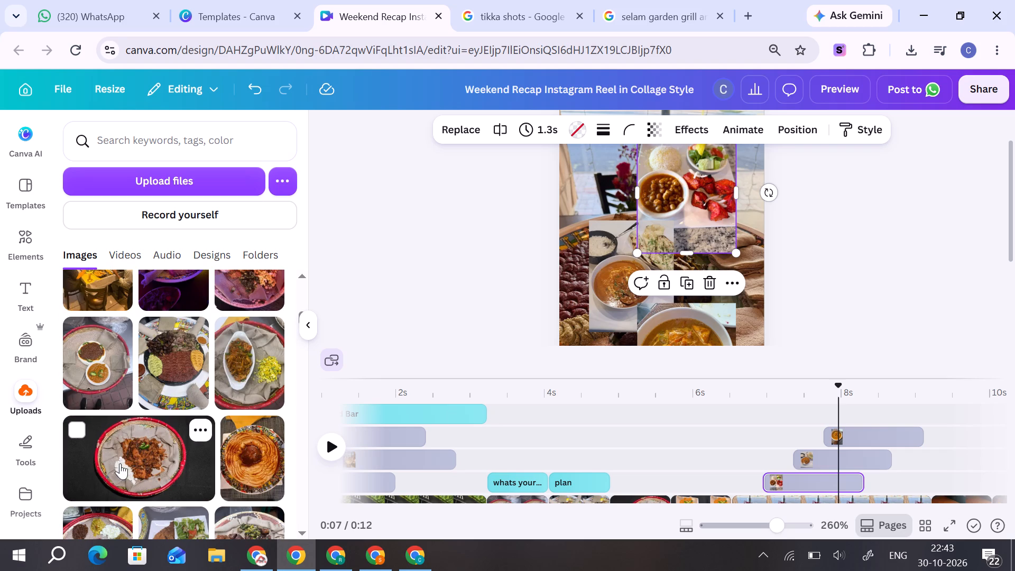
{"action": "left_click_drag", "start_coordinate": [120, 463], "coordinate": [620, 274]}
Replace the lowest collage photo, the orange curry bowl, with the uploaded photo of two small stew bowls on an injera platter.
{"action": "left_click", "coordinate": [699, 316]}
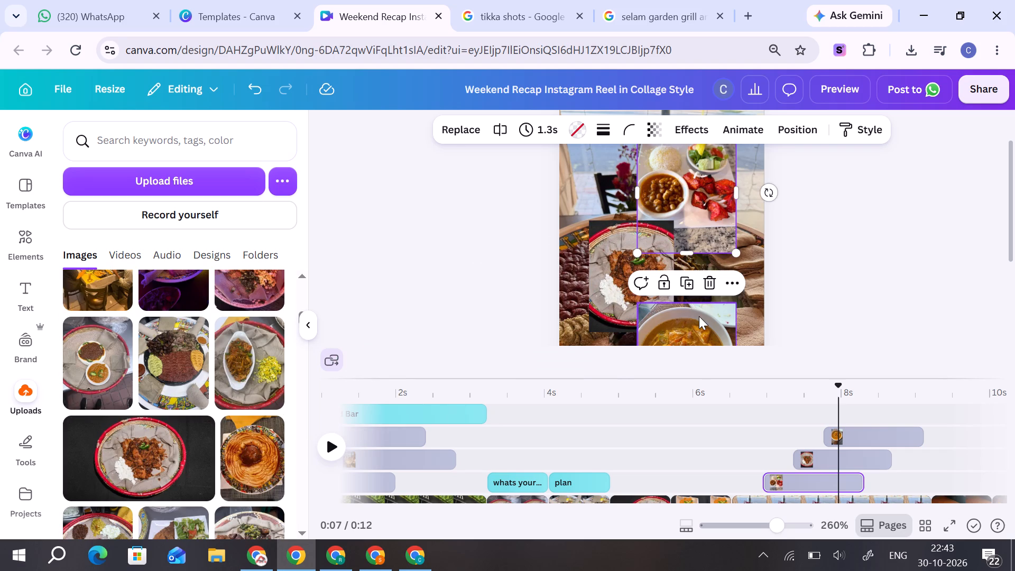
{"action": "left_click_drag", "start_coordinate": [87, 370], "coordinate": [639, 325]}
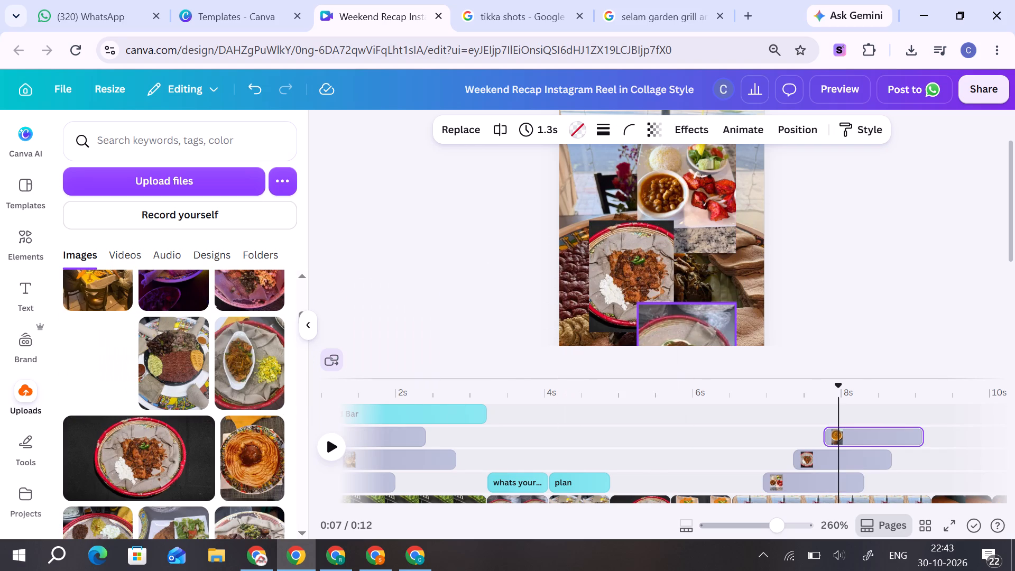
{"action": "left_click_drag", "start_coordinate": [639, 325], "coordinate": [640, 325]}
{"action": "scroll", "coordinate": [769, 300], "scroll_direction": "down", "scroll_amount": 1}
{"action": "scroll", "coordinate": [874, 291], "scroll_direction": "down", "scroll_amount": 1}
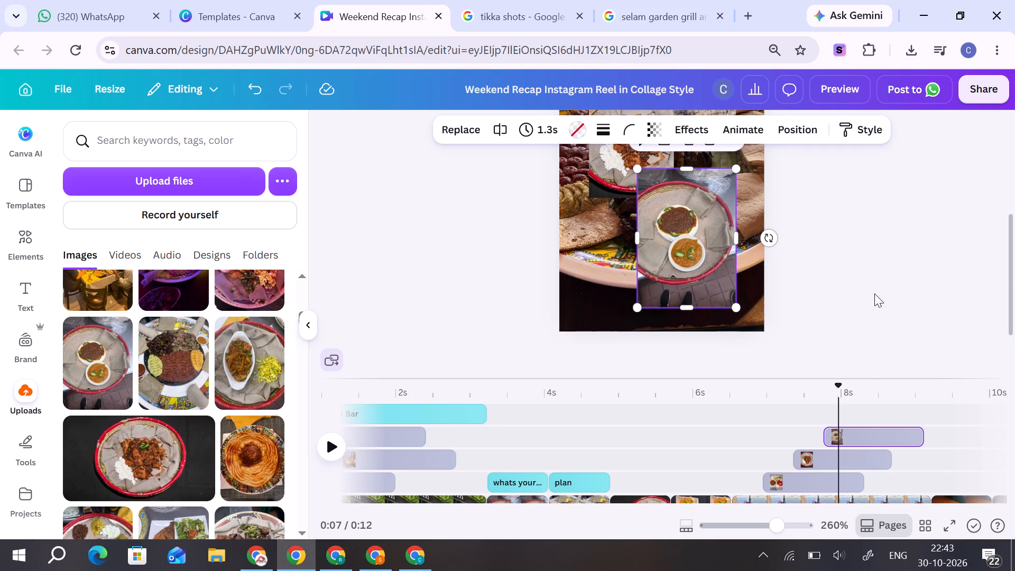
Replace the background of filled puris on spoons at about 9.5 s with an uploaded Selam Garden food photo.
{"action": "left_click_drag", "start_coordinate": [841, 389], "coordinate": [905, 391]}
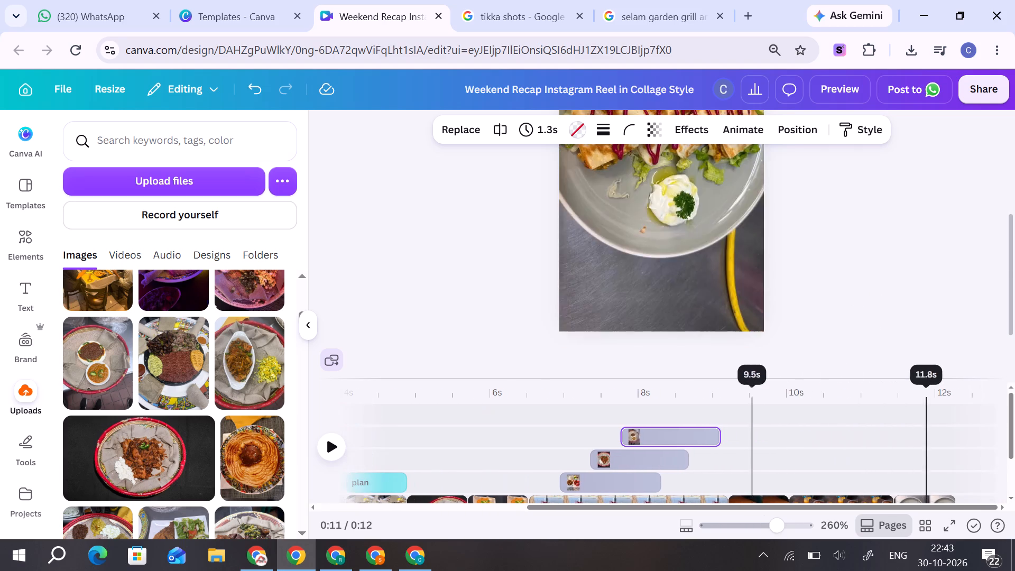
{"action": "left_click_drag", "start_coordinate": [905, 391], "coordinate": [754, 407]}
{"action": "left_click", "coordinate": [688, 275]}
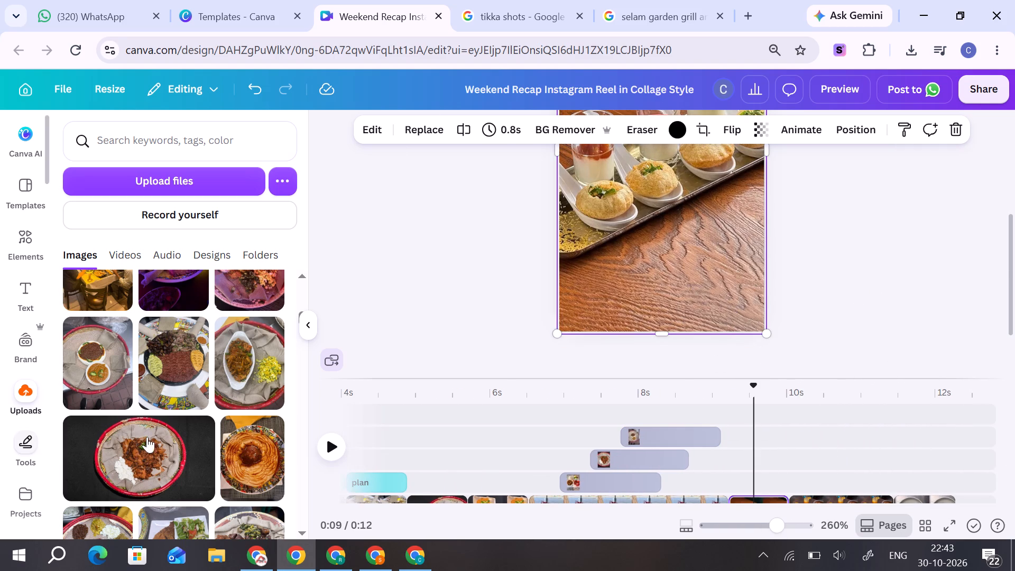
{"action": "scroll", "coordinate": [180, 432], "scroll_direction": "up", "scroll_amount": 3}
{"action": "scroll", "coordinate": [195, 426], "scroll_direction": "down", "scroll_amount": 1}
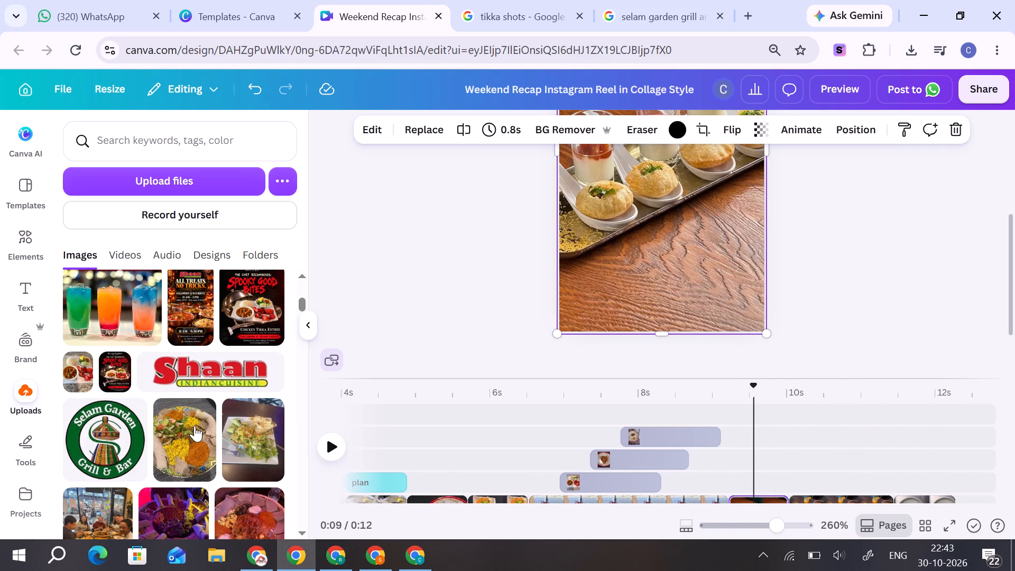
{"action": "scroll", "coordinate": [195, 426], "scroll_direction": "down", "scroll_amount": 2}
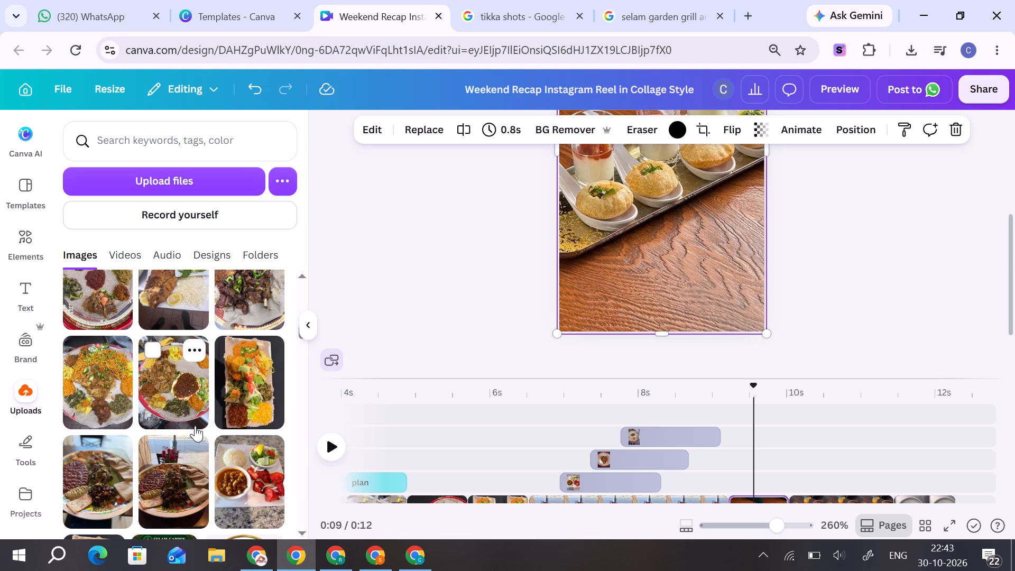
{"action": "scroll", "coordinate": [195, 426], "scroll_direction": "down", "scroll_amount": 1}
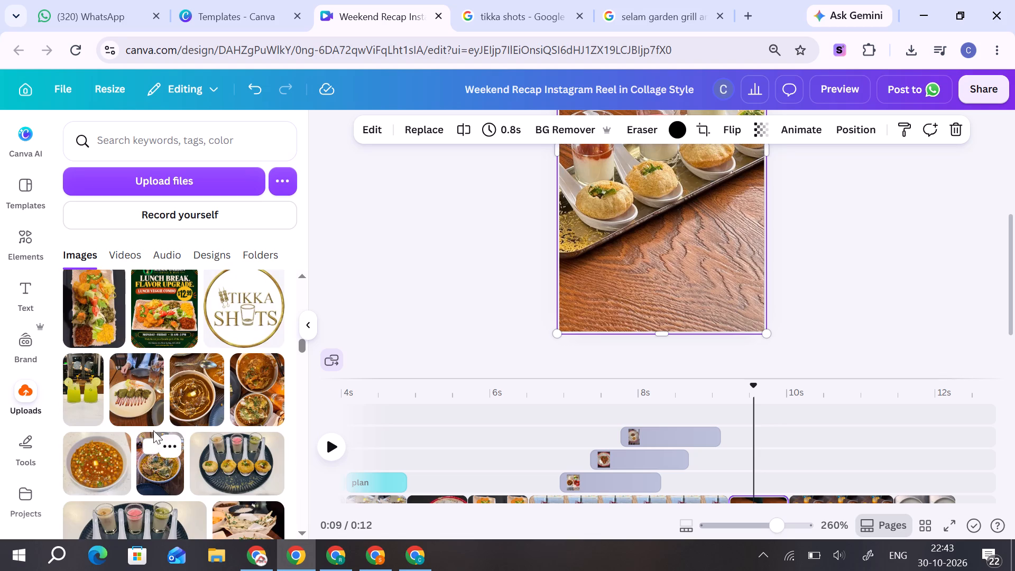
{"action": "scroll", "coordinate": [153, 430], "scroll_direction": "down", "scroll_amount": 3}
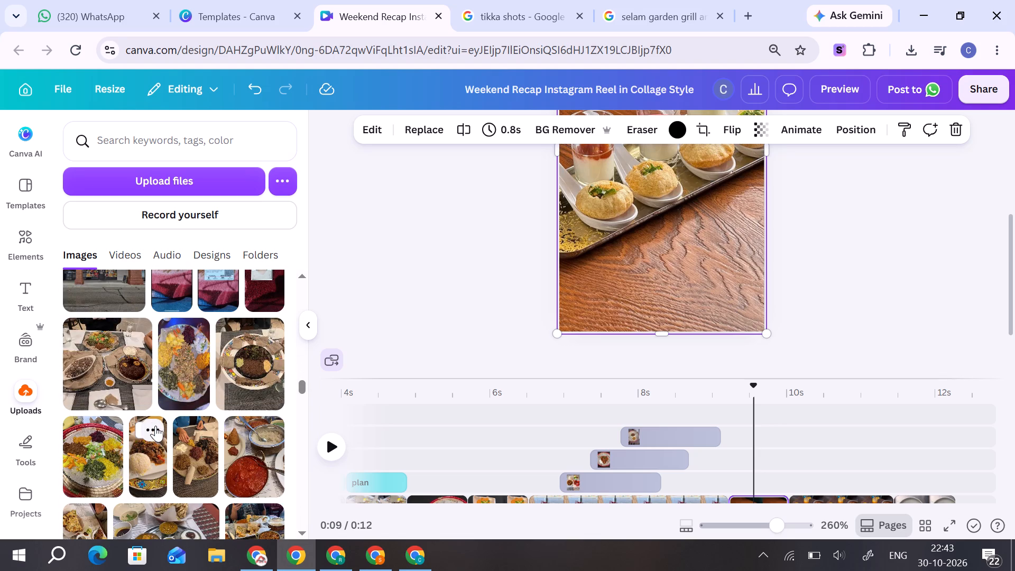
Replace the background of filled puris on spoons at about 9.5 s with the uploaded photo of stews and rolled injera on a platter.
{"action": "left_click_drag", "start_coordinate": [205, 468], "coordinate": [576, 264]}
Replace the naan basket background at about 10.7 s with the uploaded photo of rice and stew on a colourfully patterned plate.
{"action": "left_click_drag", "start_coordinate": [711, 509], "coordinate": [764, 509]}
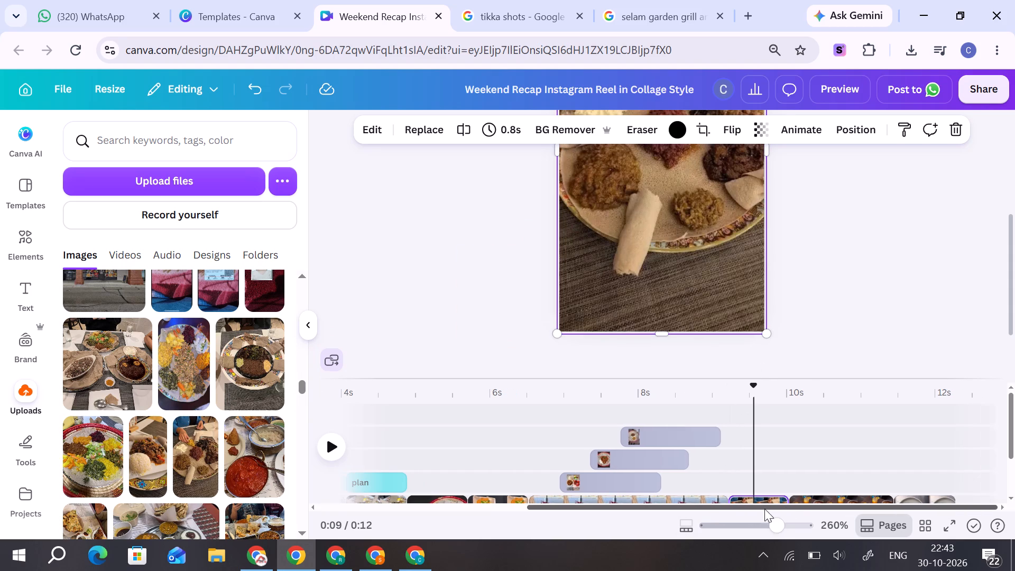
{"action": "left_click_drag", "start_coordinate": [764, 509], "coordinate": [791, 506]}
{"action": "left_click", "coordinate": [839, 427]}
{"action": "left_click", "coordinate": [839, 500]}
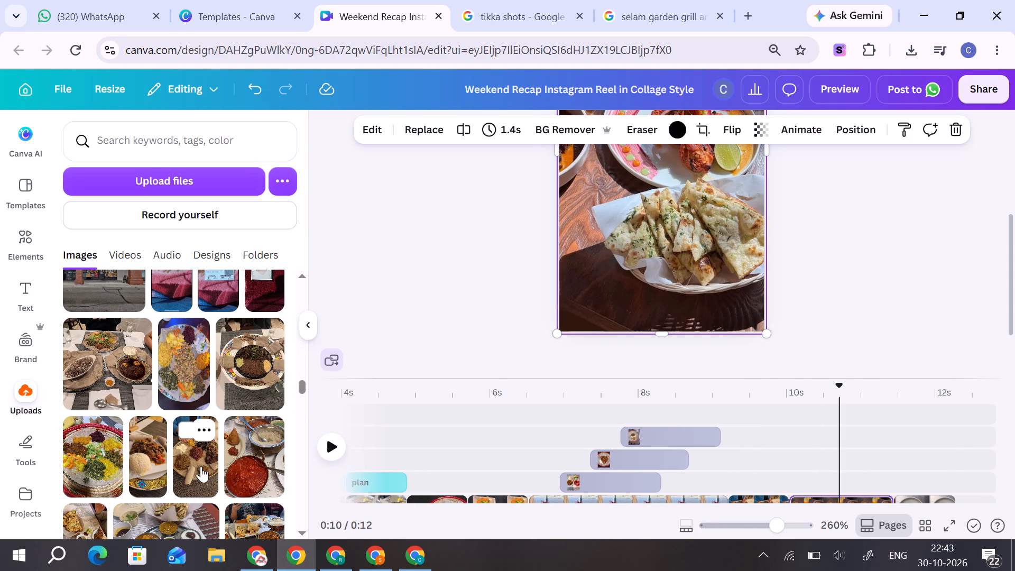
{"action": "scroll", "coordinate": [201, 466], "scroll_direction": "down", "scroll_amount": 1}
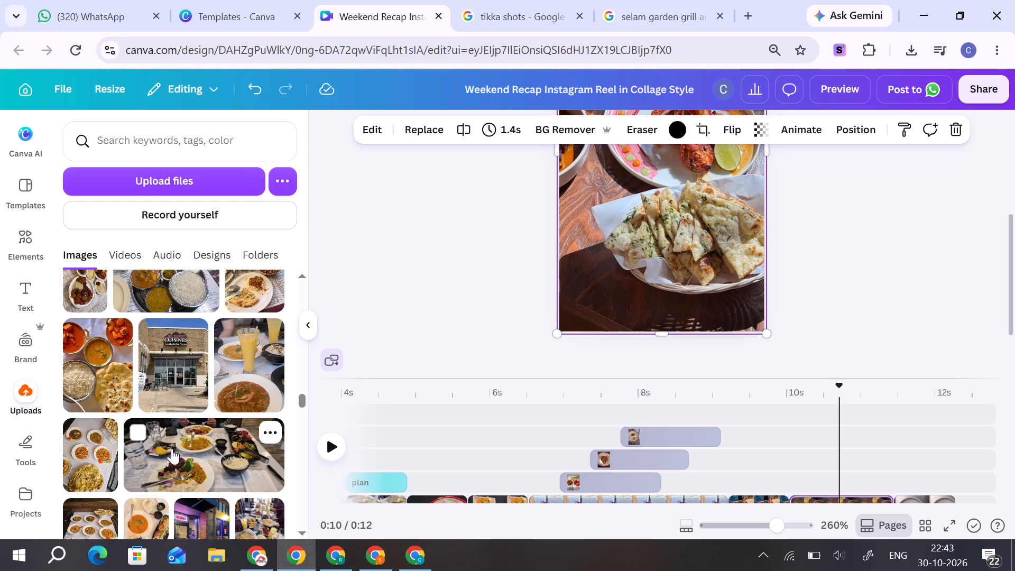
{"action": "scroll", "coordinate": [172, 448], "scroll_direction": "up", "scroll_amount": 1}
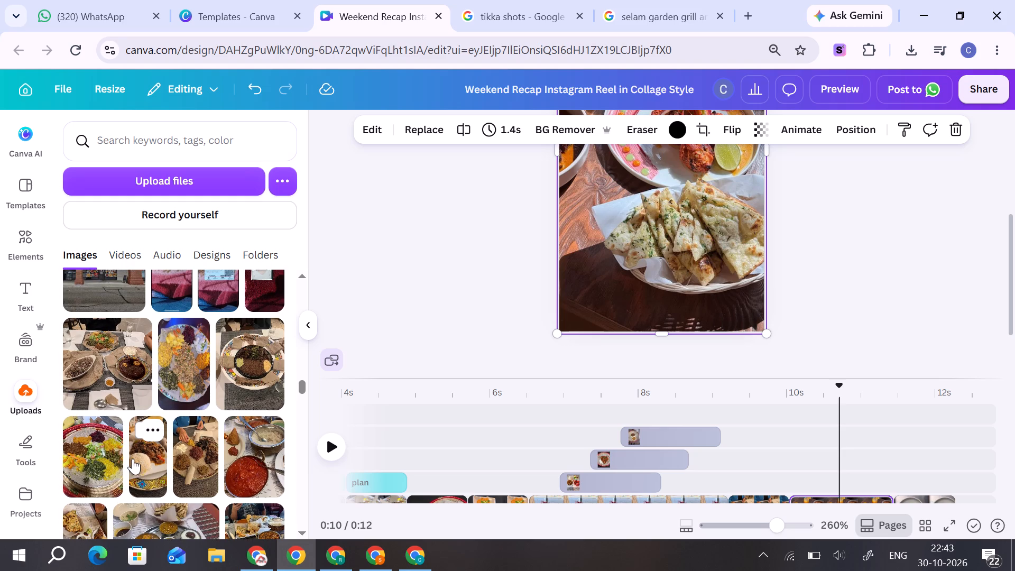